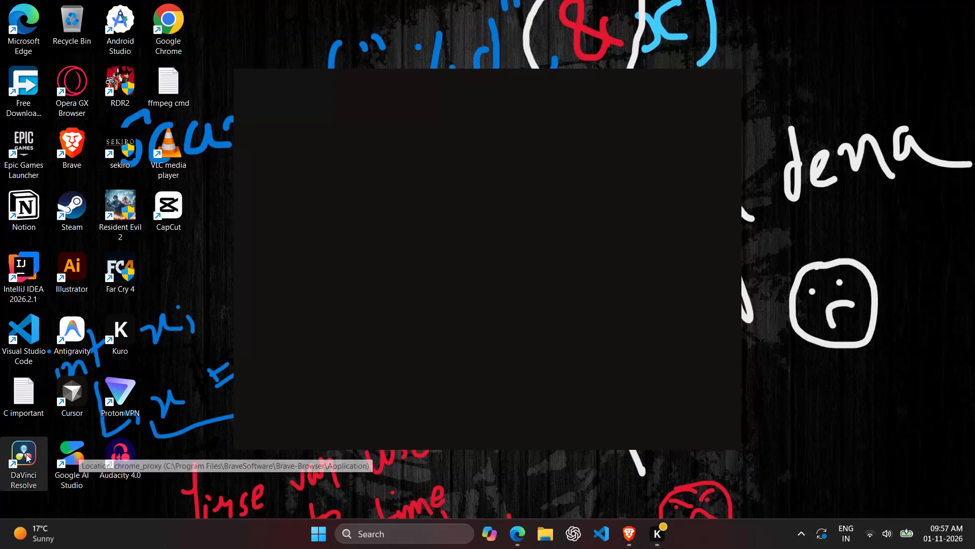
Launch DaVinci Resolve and create a new local project named "alient".
double_click(26, 454)
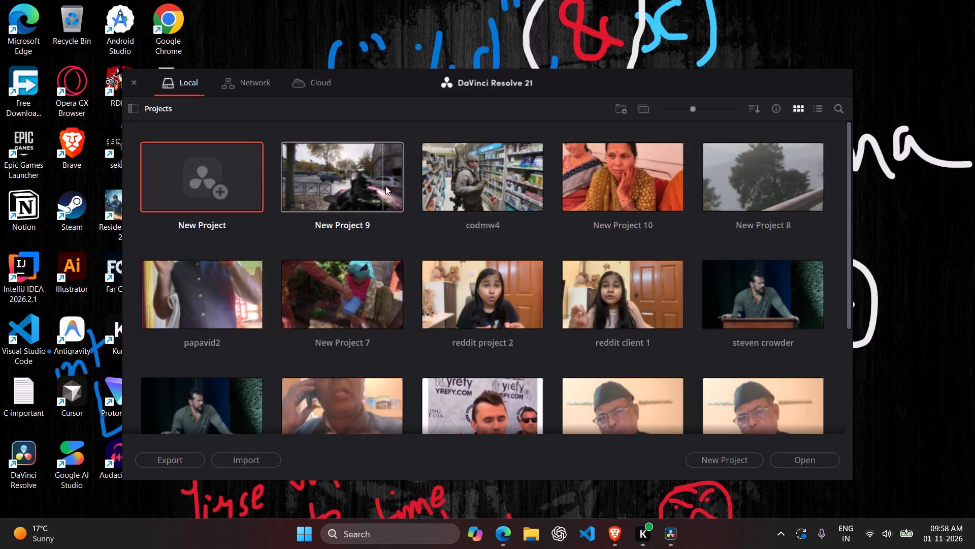
click(232, 174)
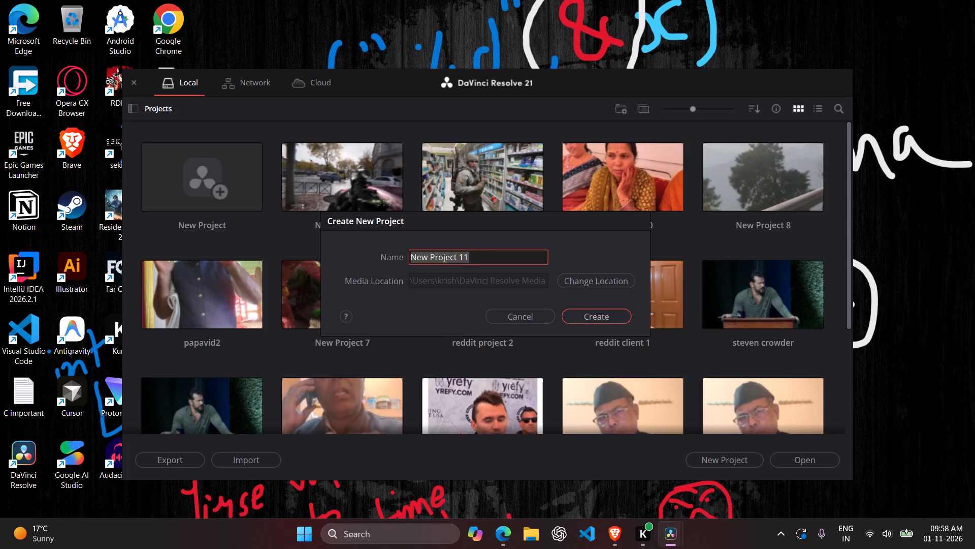
text(alient)
key(Return)
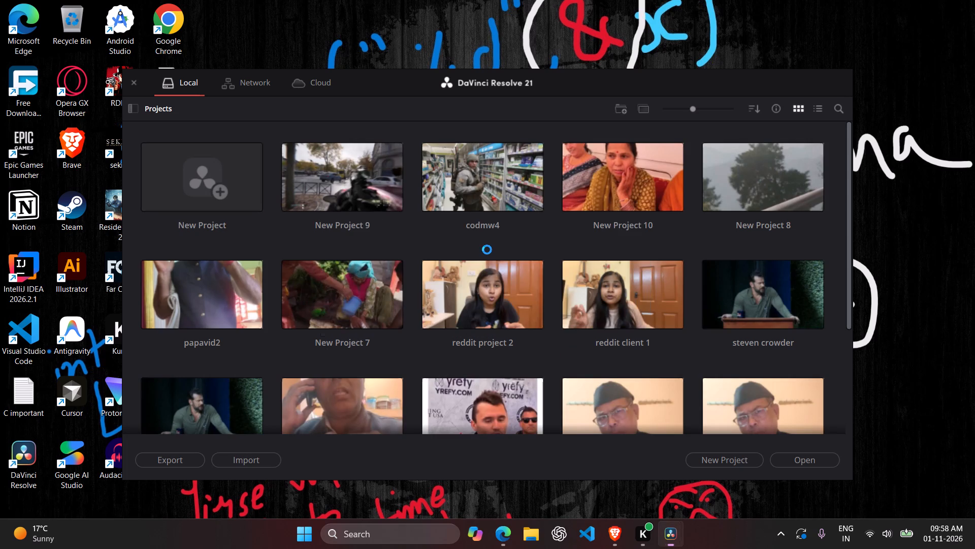
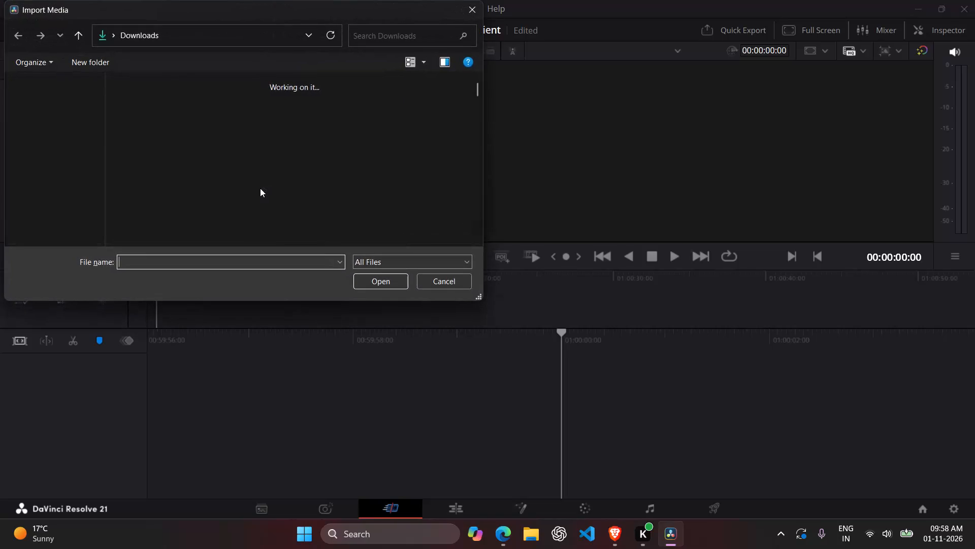
Import the video MW4_S1_Premium_TRAILER_FULL_COD_Channel_ESRB_16x9_4K from the Downloads folder.
click(188, 130)
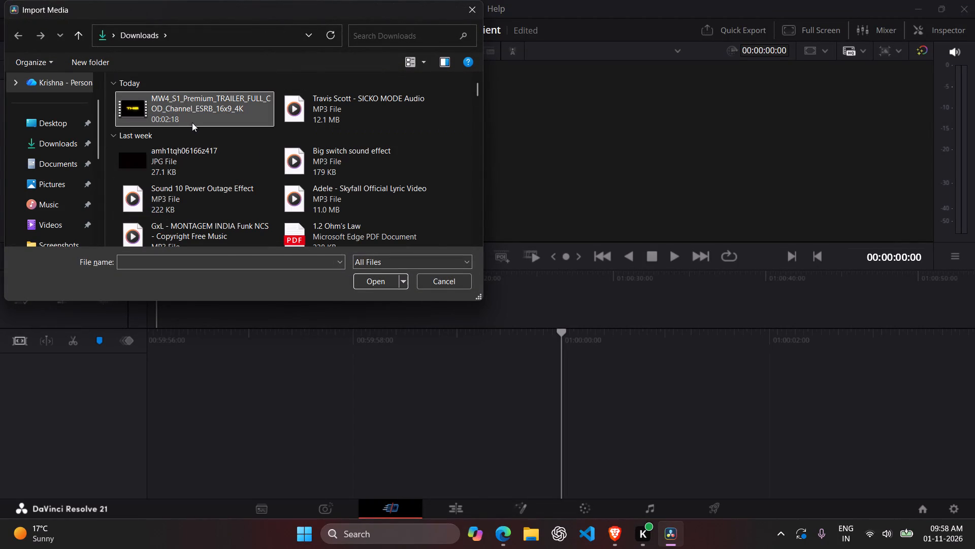
click(116, 134)
click(131, 114)
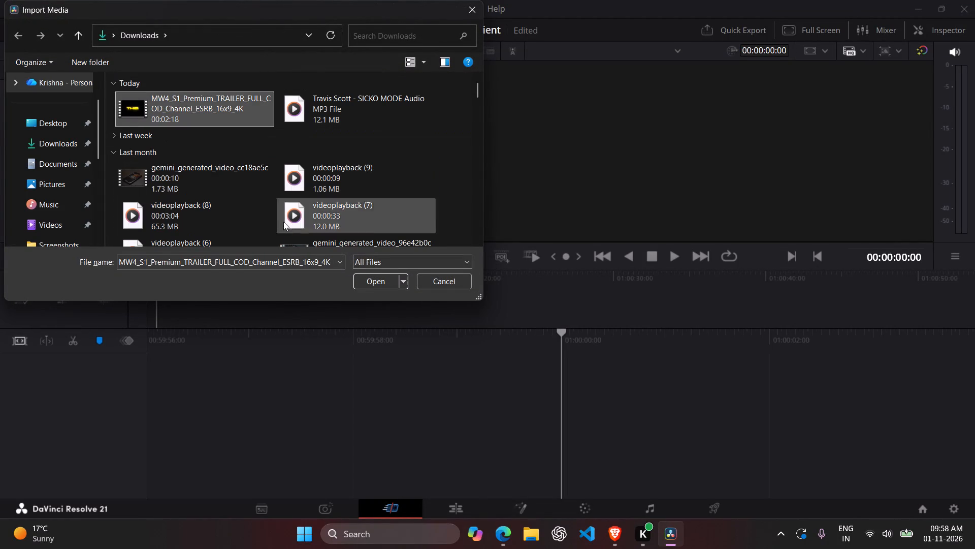
click(367, 282)
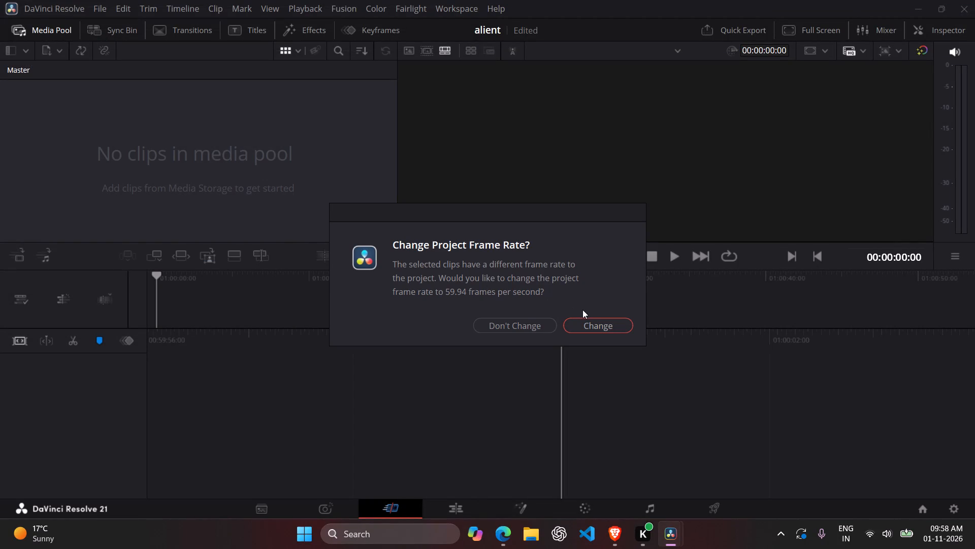
Accept changing the project frame rate to 59.94 frames per second to match the imported clip.
click(592, 324)
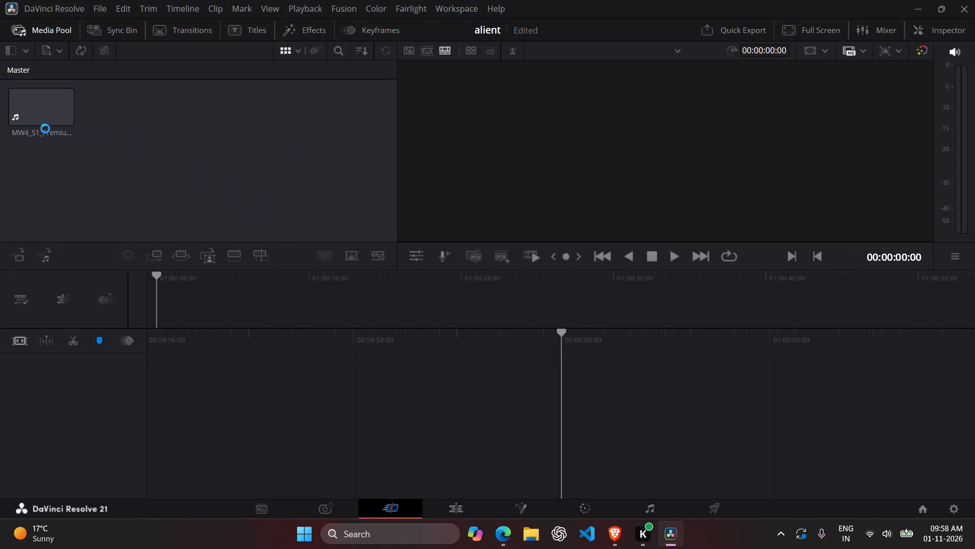
Switch to the Edit page.
click(451, 511)
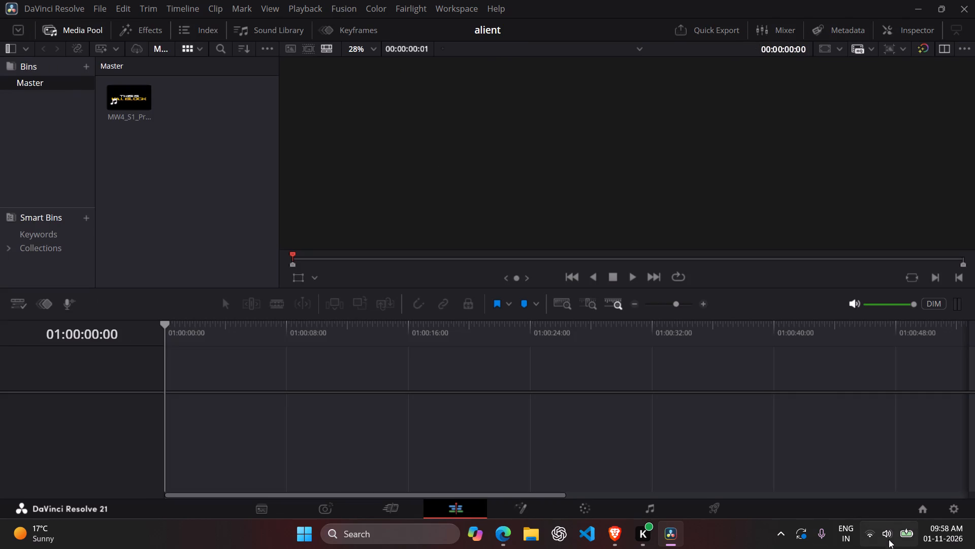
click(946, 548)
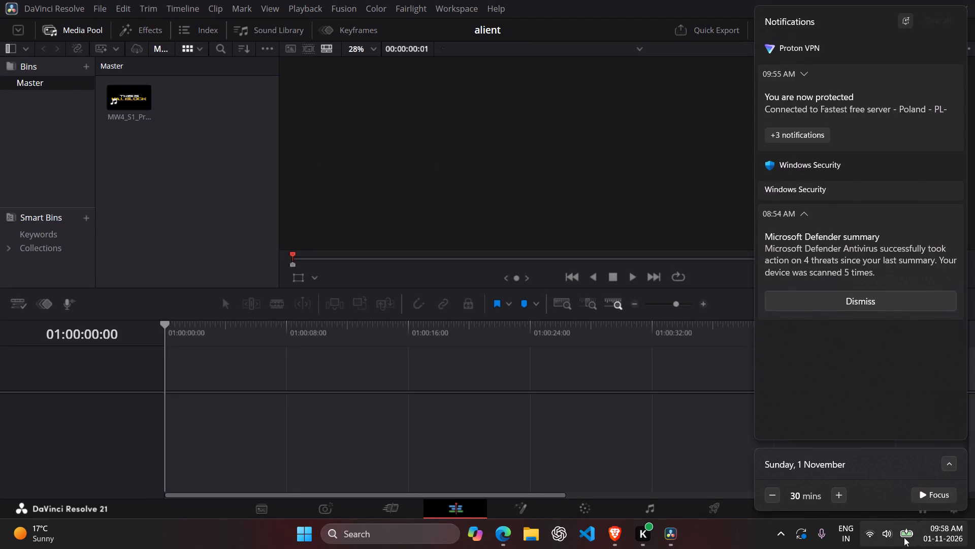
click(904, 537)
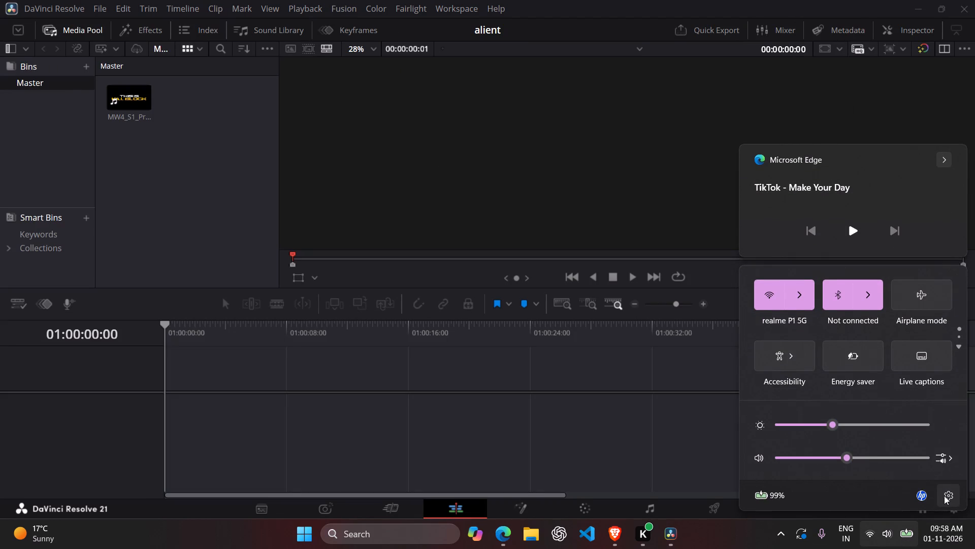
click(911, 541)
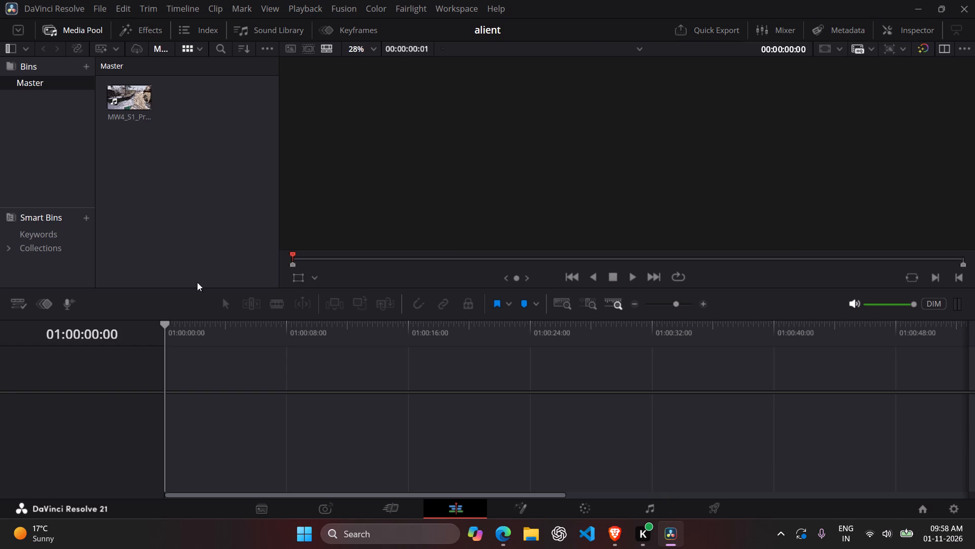
Turn on vertical resolution in the project's master settings for a 1080 x 1920 HD timeline.
click(955, 508)
click(463, 163)
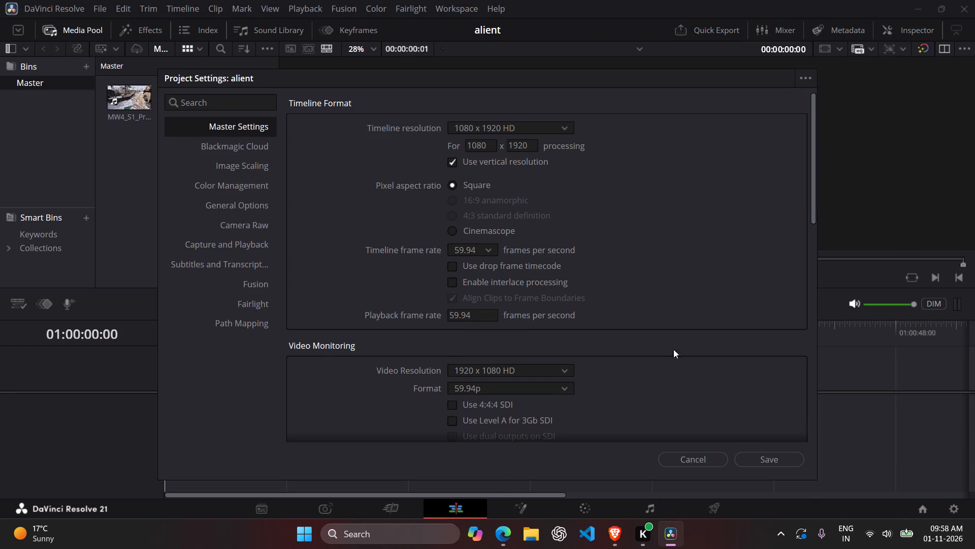
Save the project settings with a vertical 1080 x 1920 HD timeline resolution and a 59.94 fps frame rate.
click(746, 455)
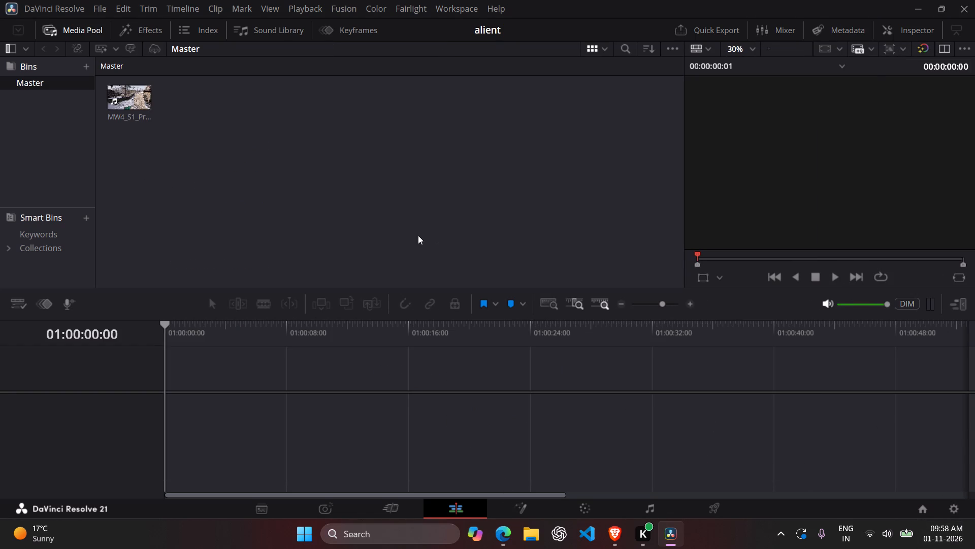
Place the MW4 trailer clip at the very start of a new timeline.
drag(127, 94, 179, 370)
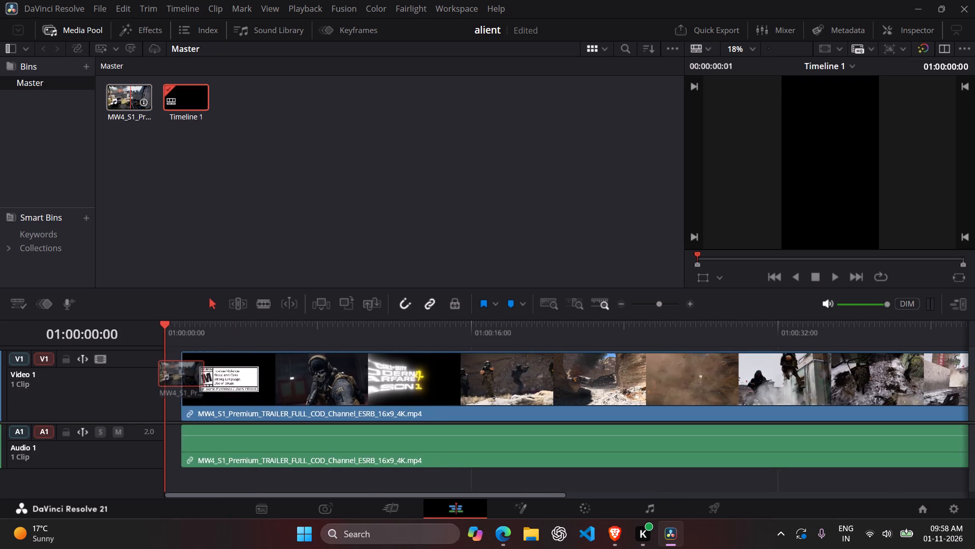
drag(179, 370, 166, 370)
Split the trailer clip at 01:00:21:17, in the gameplay shot just after the yellow-and-white title card.
drag(166, 331, 330, 364)
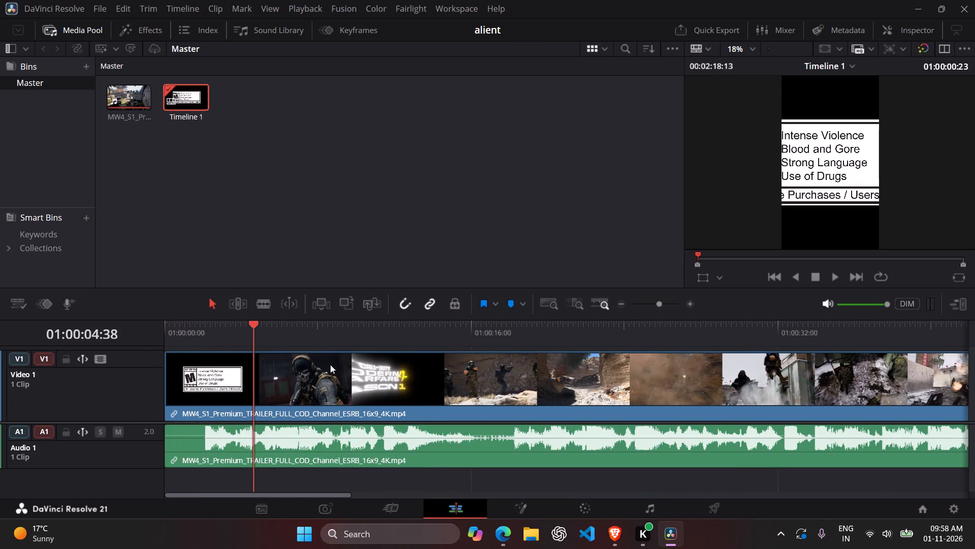
drag(330, 364, 479, 356)
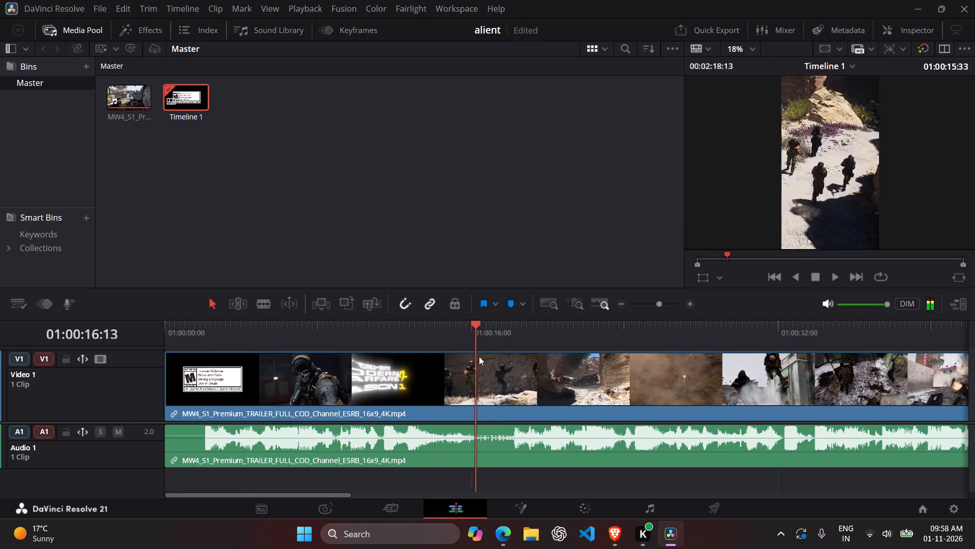
drag(479, 356, 489, 357)
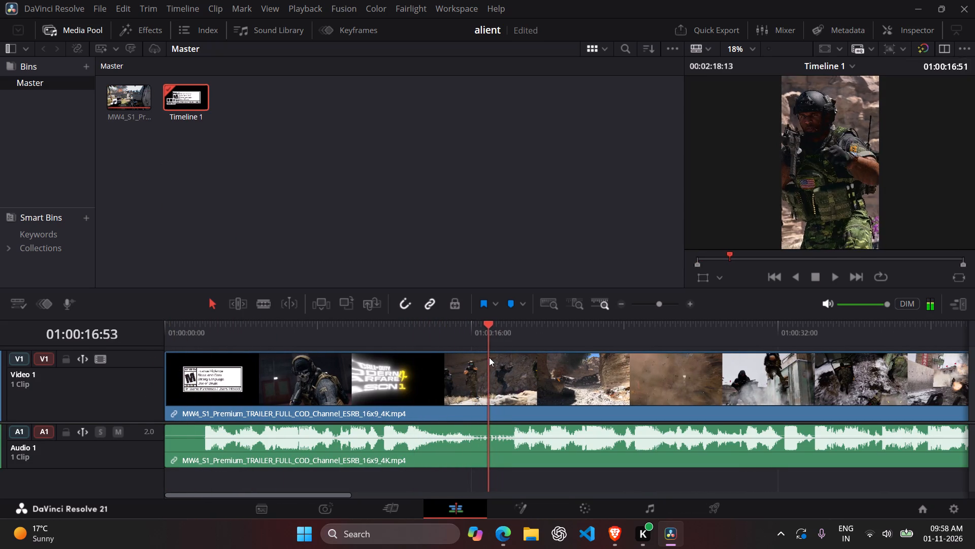
drag(489, 357, 561, 353)
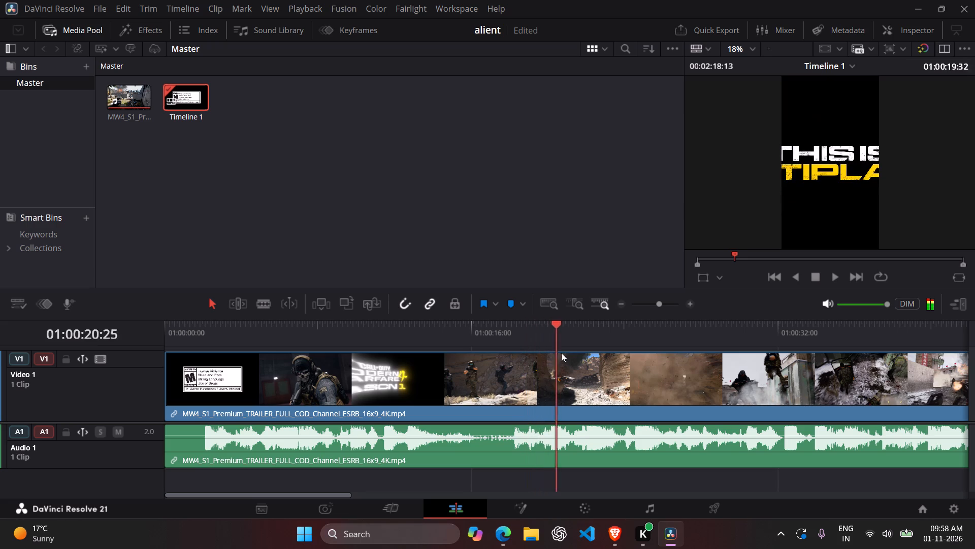
drag(561, 353, 574, 353)
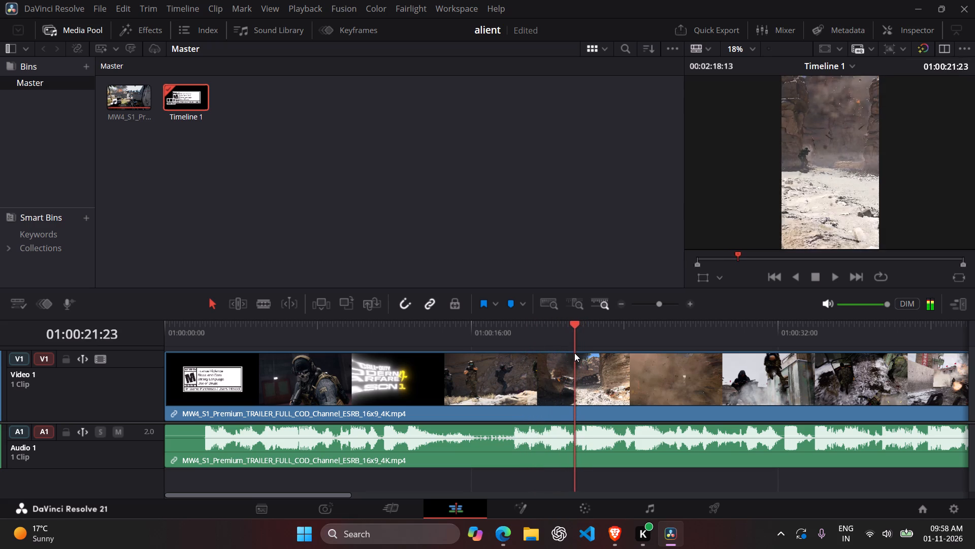
drag(574, 353, 573, 353)
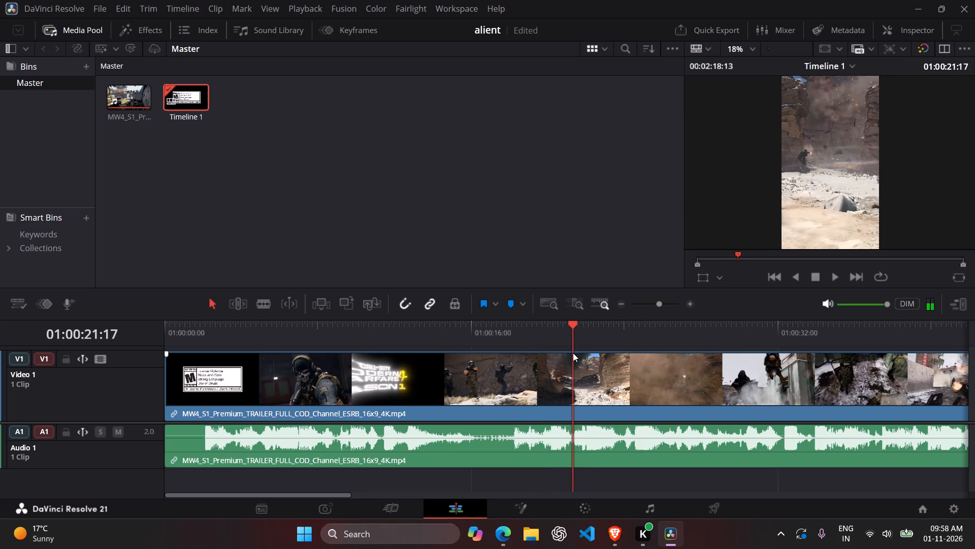
key(b)
click(572, 381)
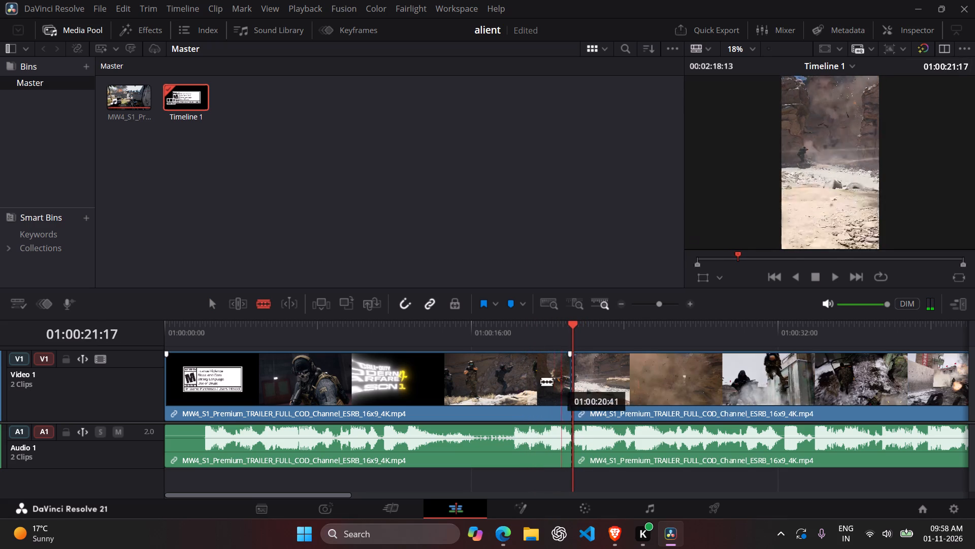
Delete the section before the cut and move the remaining trailer clip to the start of the timeline.
key(a)
click(507, 381)
key(BackSpace)
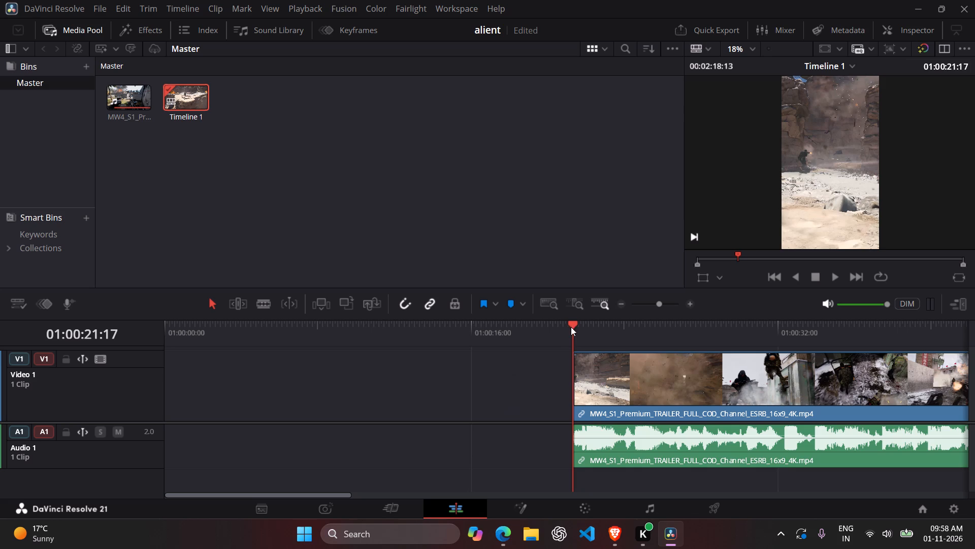
drag(631, 397, 183, 391)
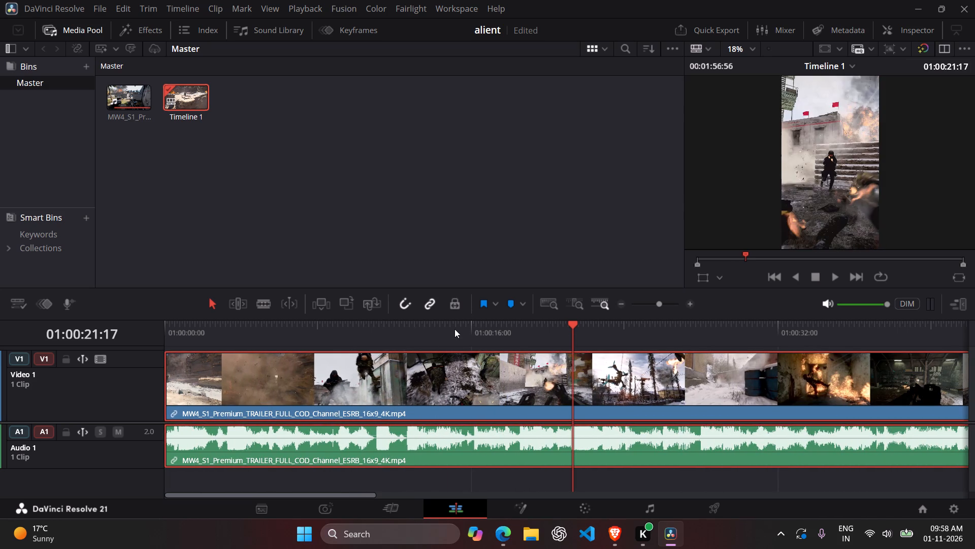
Set the trailer clip's speed to 130% and preview it from the start of the timeline.
drag(444, 330, 46, 331)
key(space)
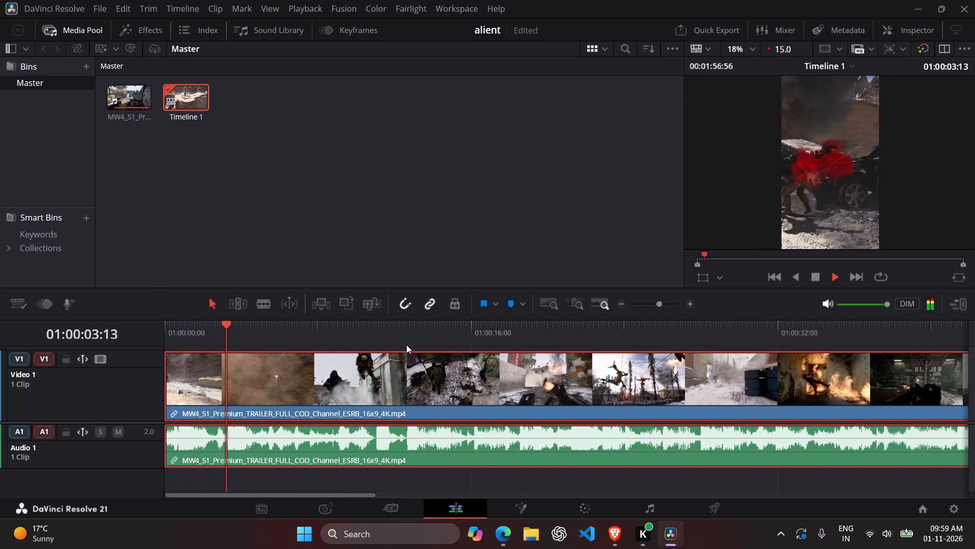
key(space)
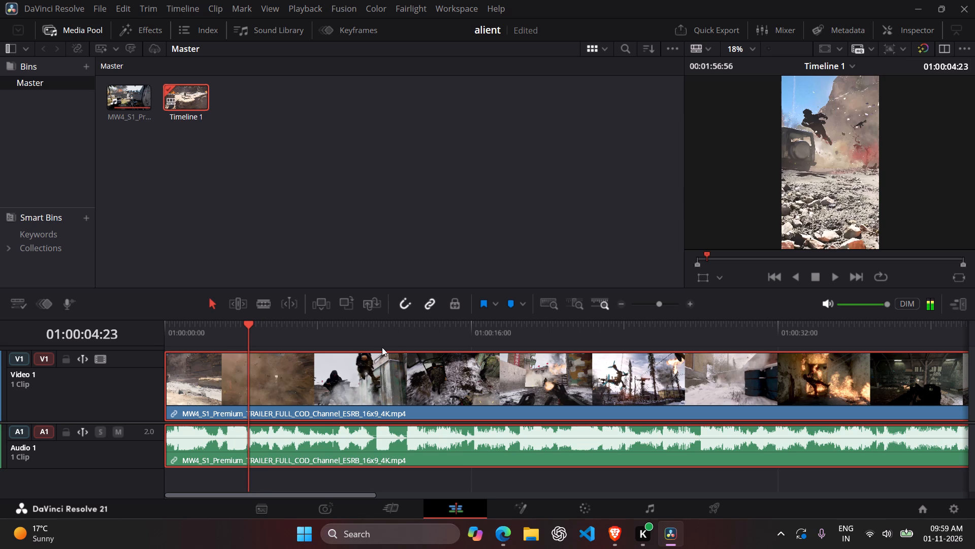
right_click(705, 394)
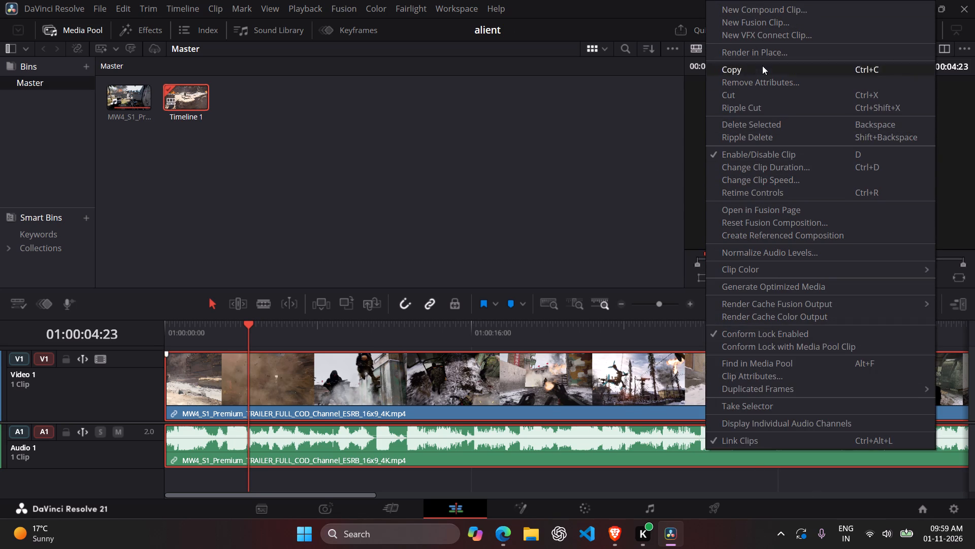
click(791, 178)
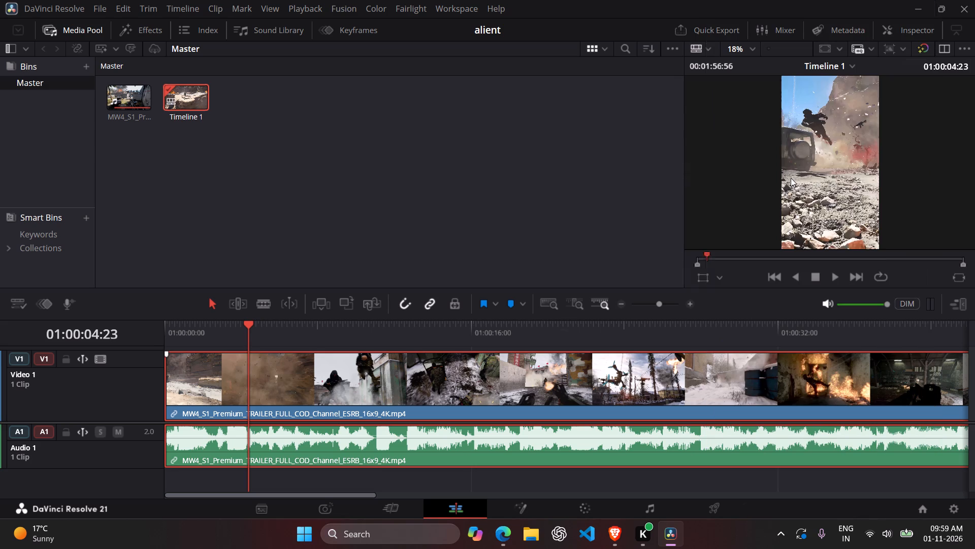
double_click(555, 193)
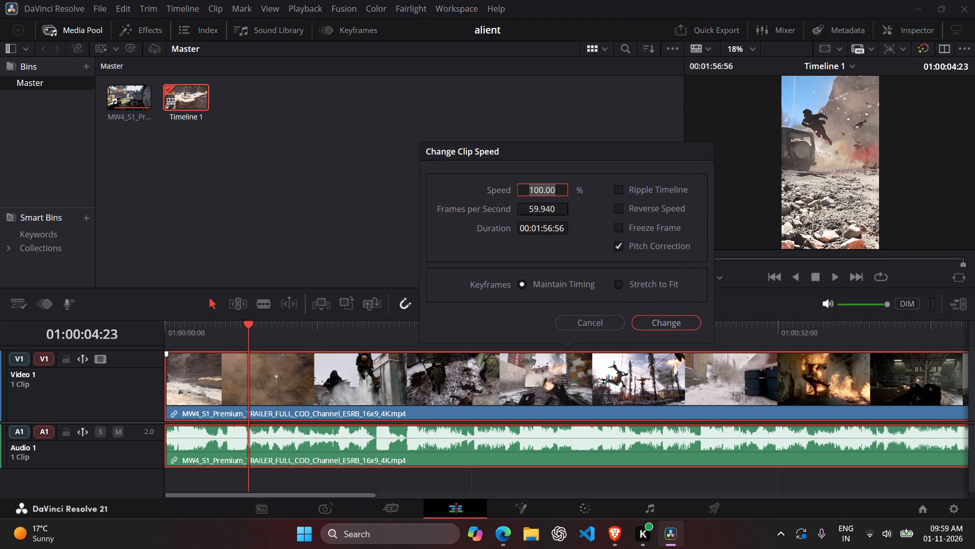
key(1)
text(30)
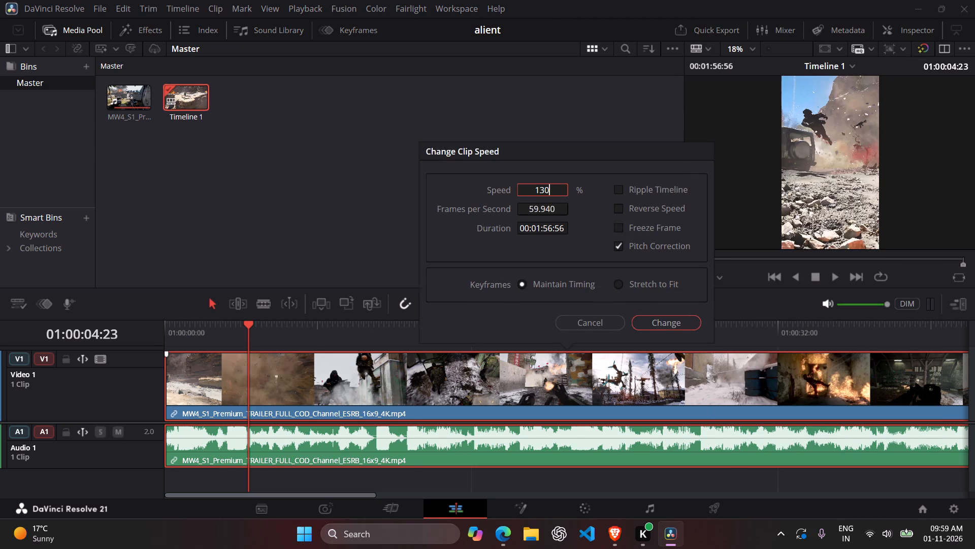
key(Return)
drag(248, 326, 166, 327)
key(space)
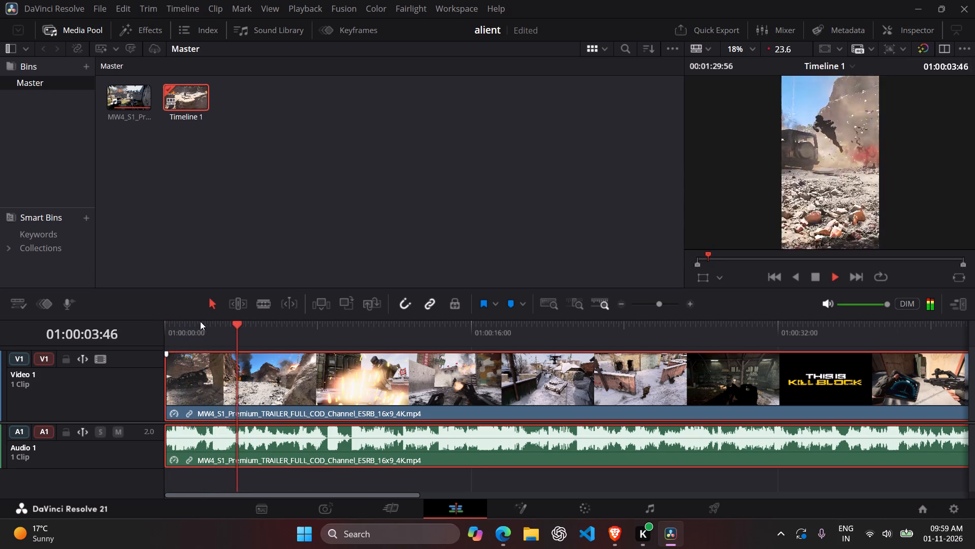
key(space)
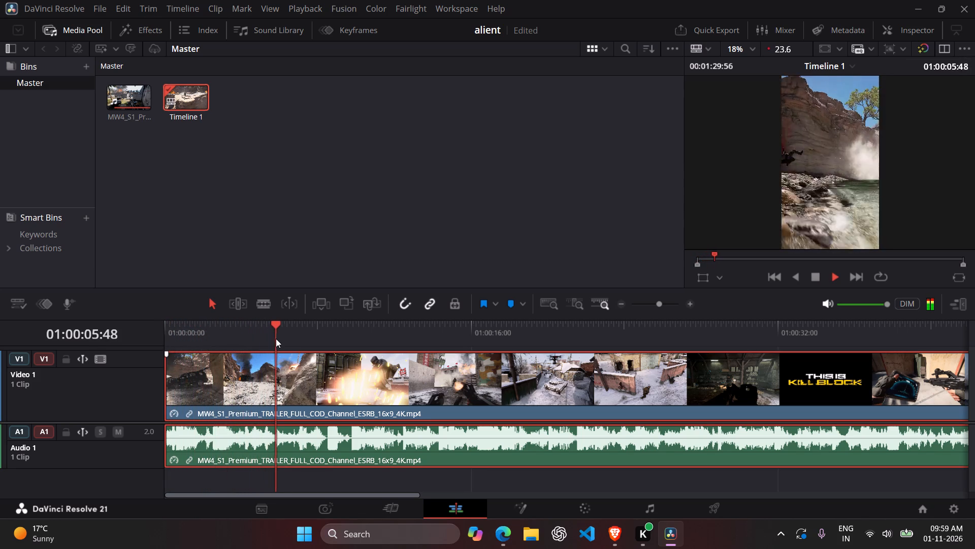
drag(278, 337, 112, 337)
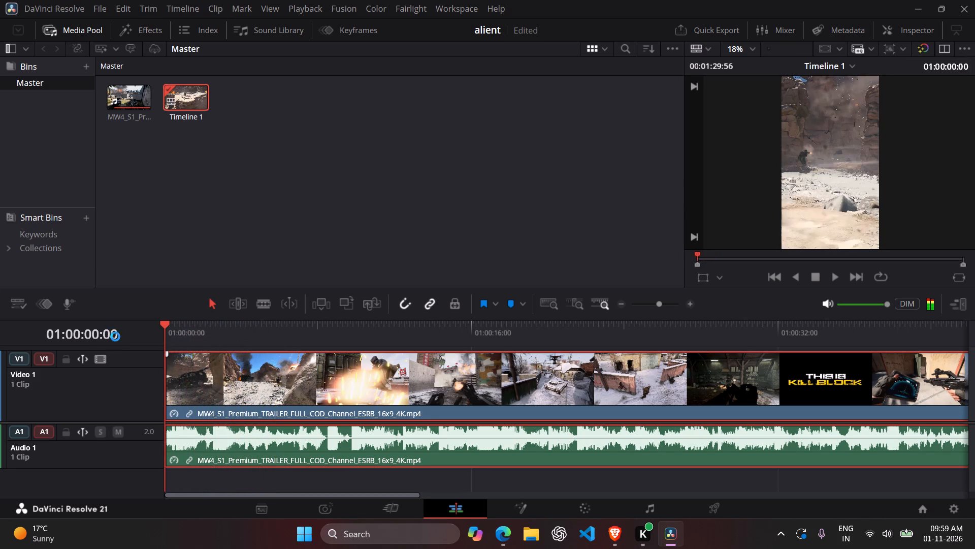
Import the MP3 file "Travis Scott - SICKO MODE Audio" from the Downloads folder.
click(306, 236)
key(ctrl+i)
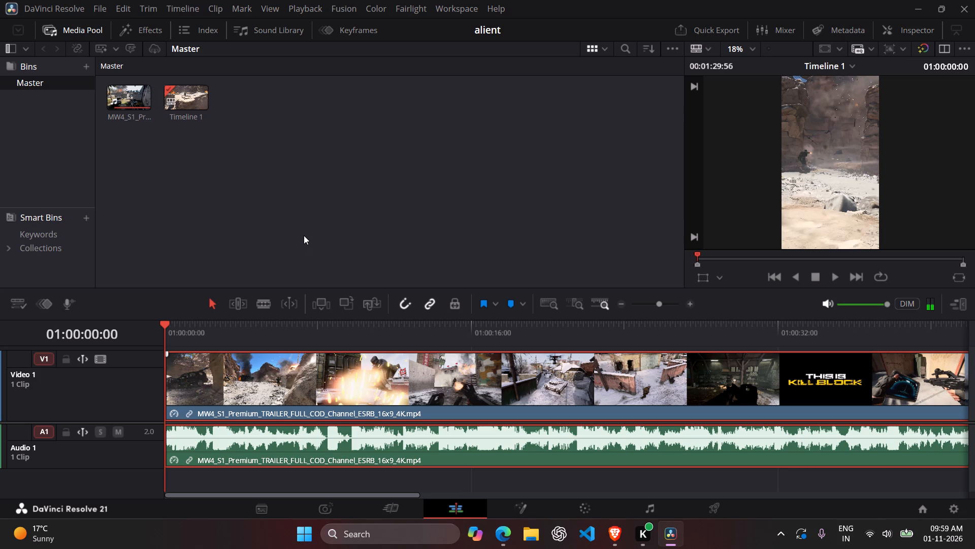
click(76, 144)
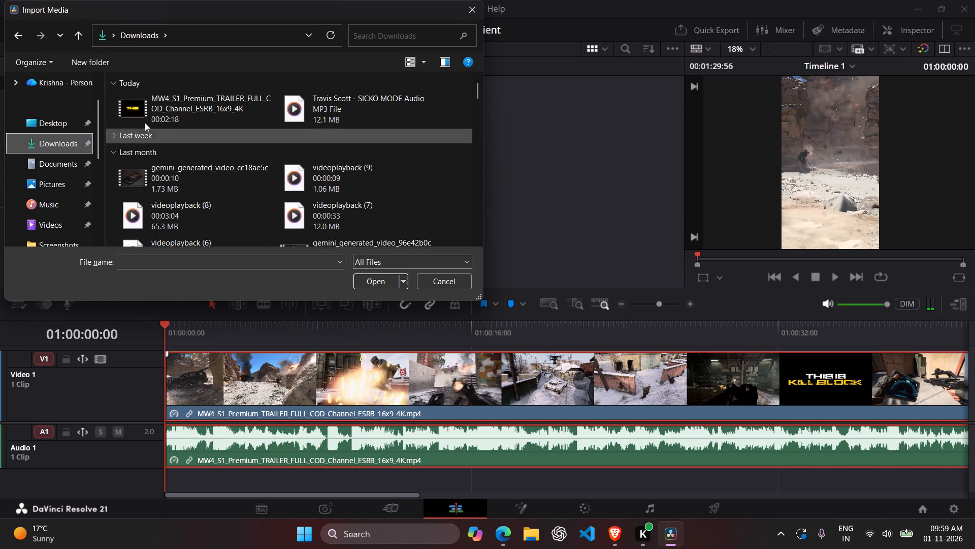
click(364, 119)
click(377, 282)
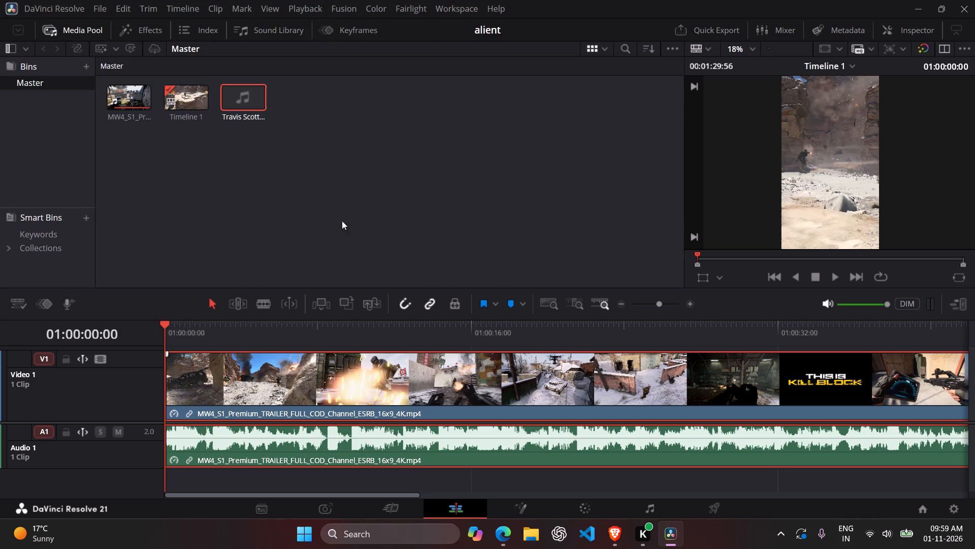
Add the SICKO MODE song near the timeline start on a new audio track below the trailer's audio.
click(311, 179)
scroll(282, 203, down, 2)
drag(240, 111, 242, 153)
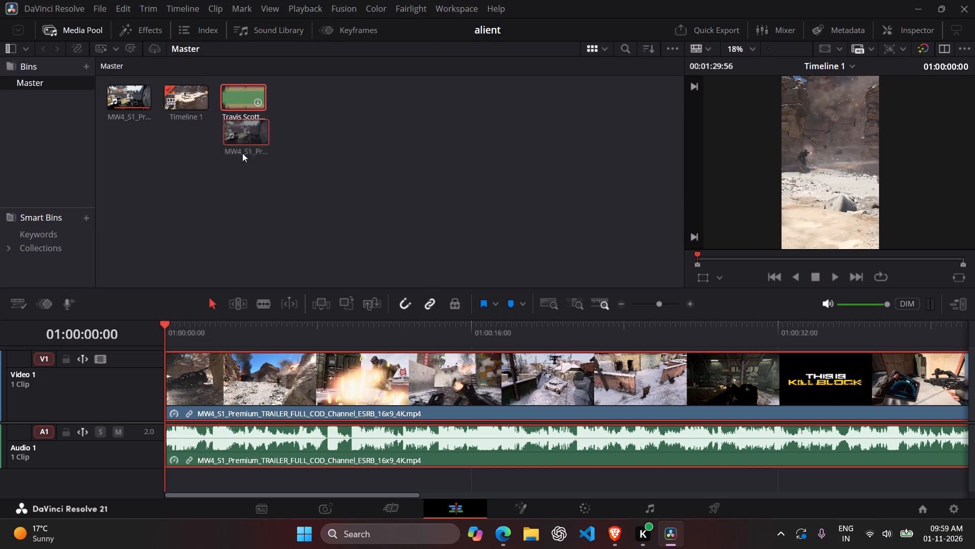
drag(242, 153, 165, 481)
Listen through the SICKO MODE song and split it on the second audio track at 01:01:04:55.
key(space)
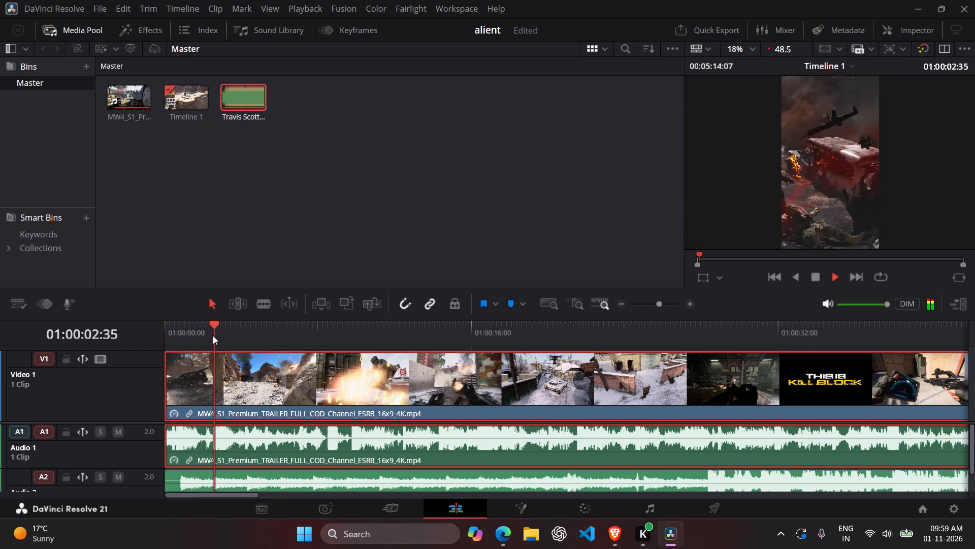
drag(213, 335, 643, 358)
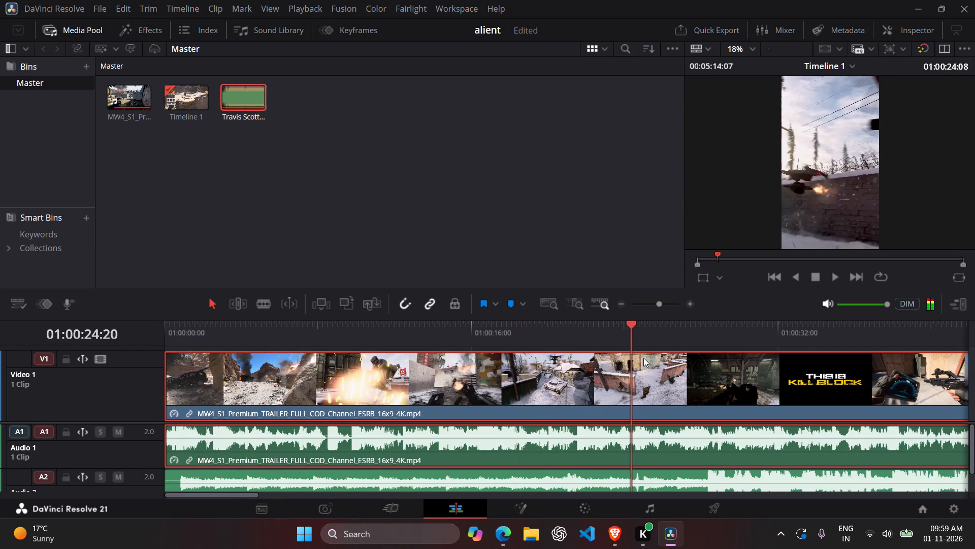
drag(643, 358, 703, 360)
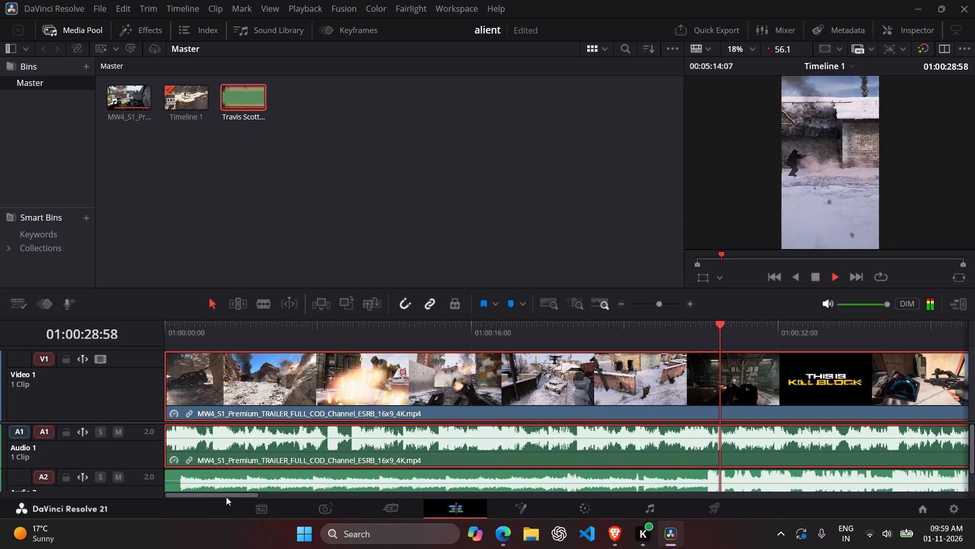
drag(226, 496, 293, 494)
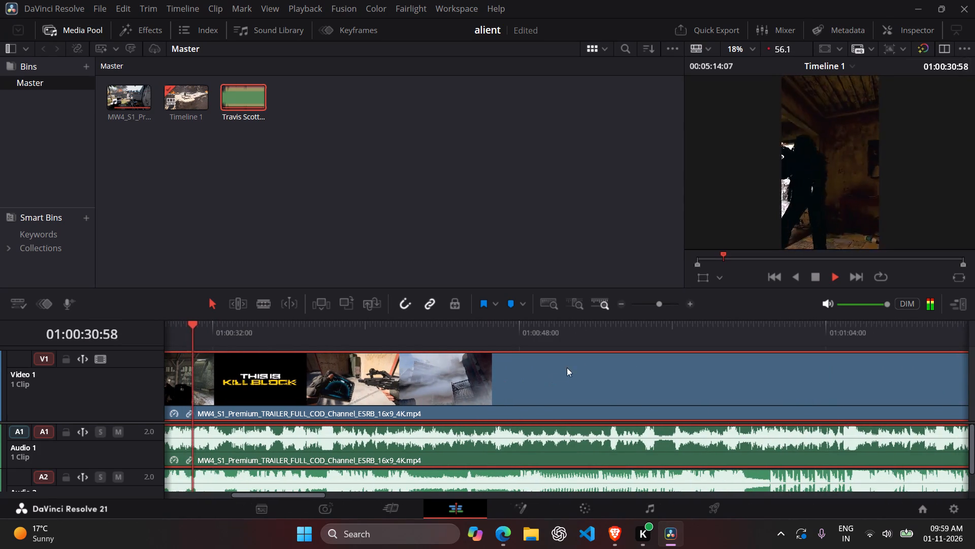
drag(673, 338, 763, 344)
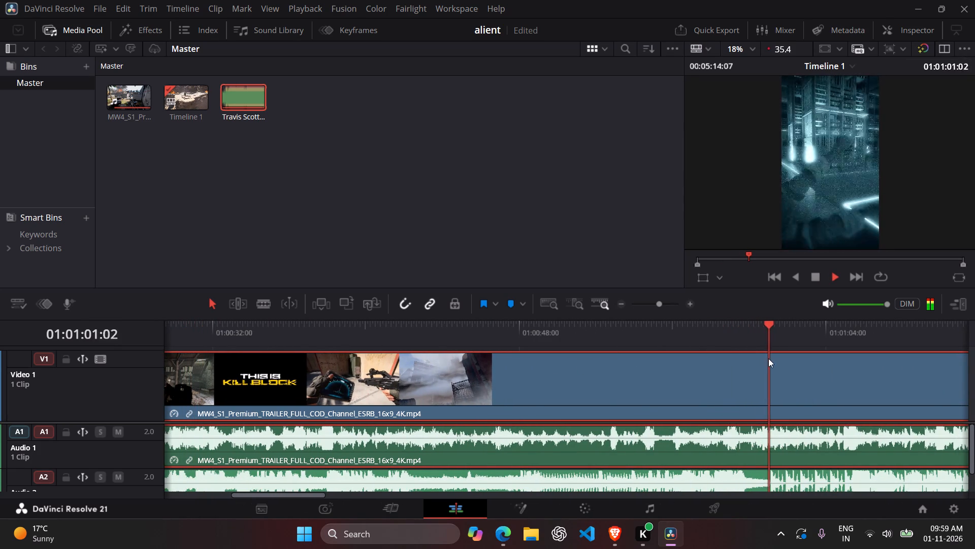
drag(303, 493, 315, 492)
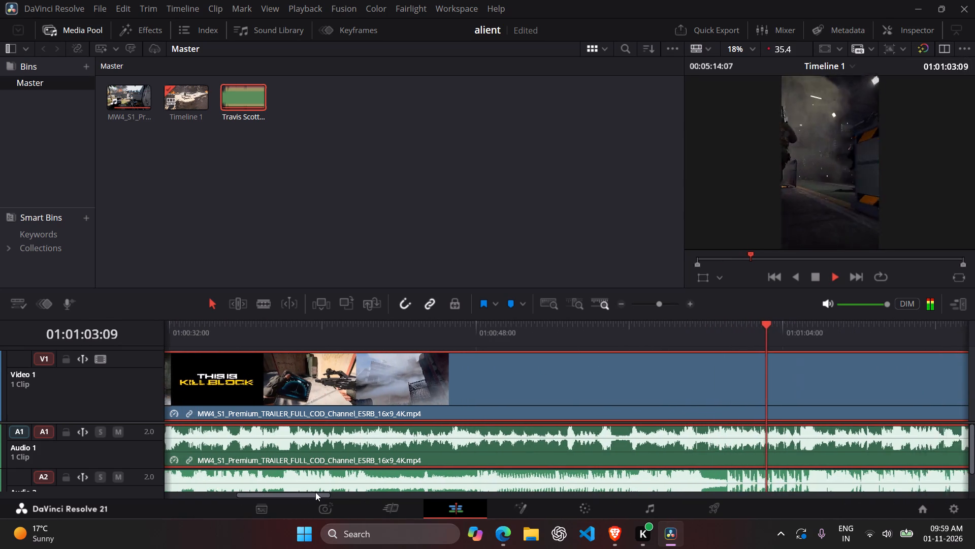
drag(315, 492, 342, 492)
key(space)
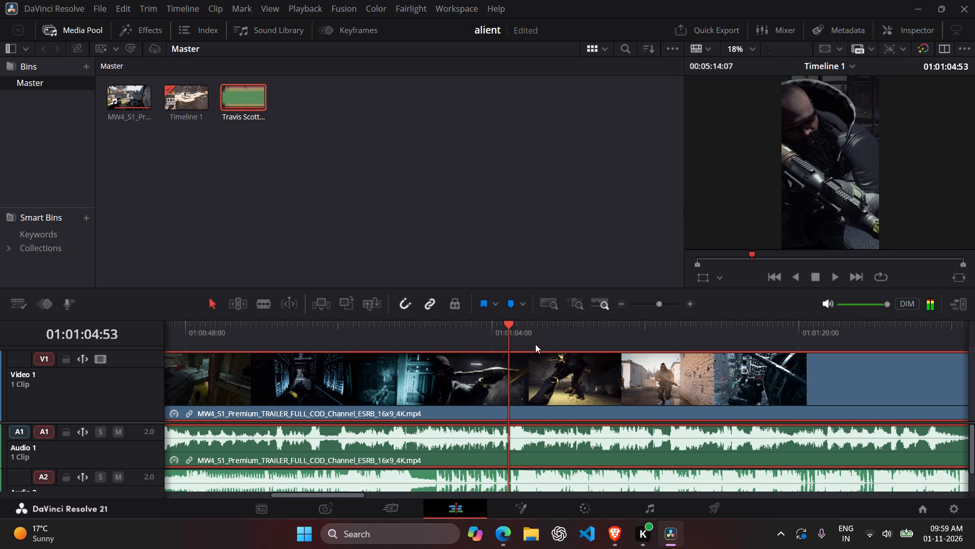
key(space)
key(space)
drag(515, 330, 505, 332)
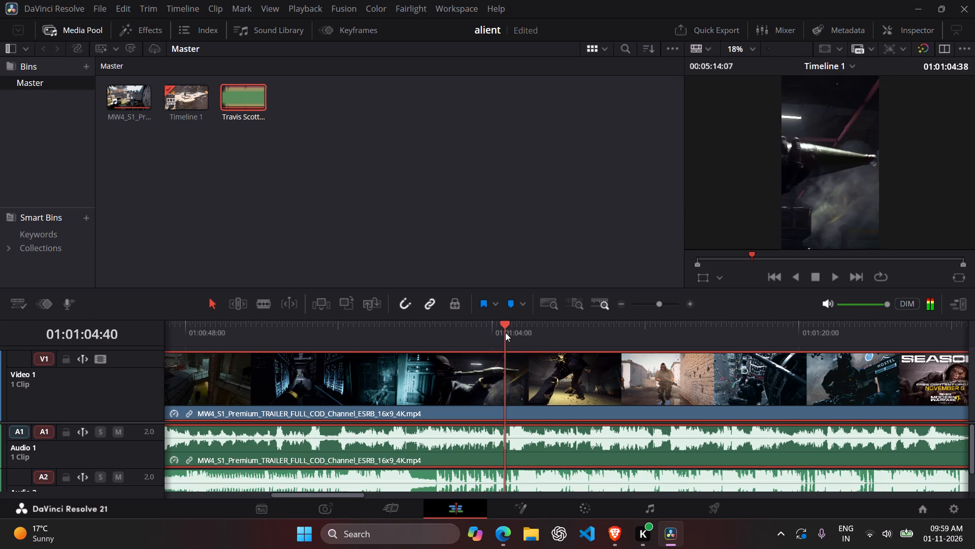
drag(505, 332, 510, 337)
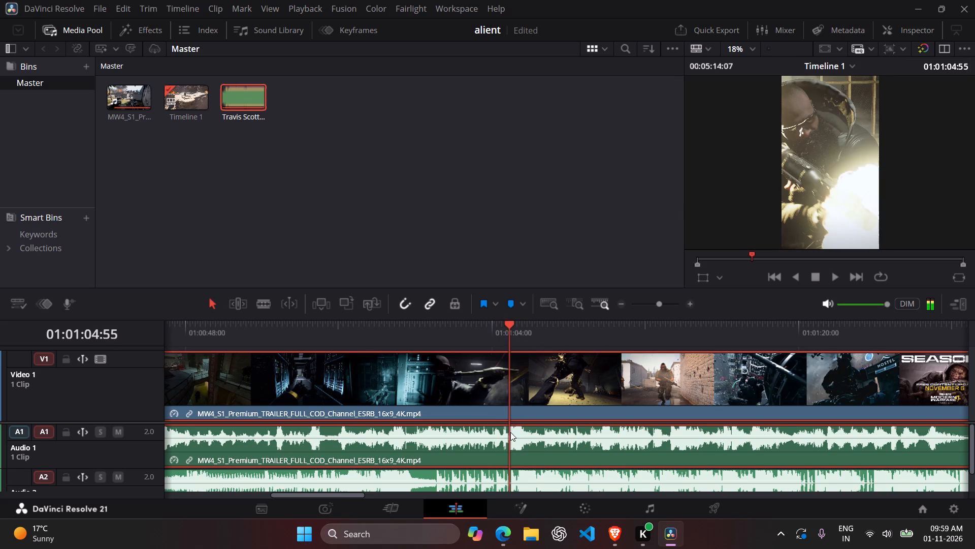
key(b)
click(510, 483)
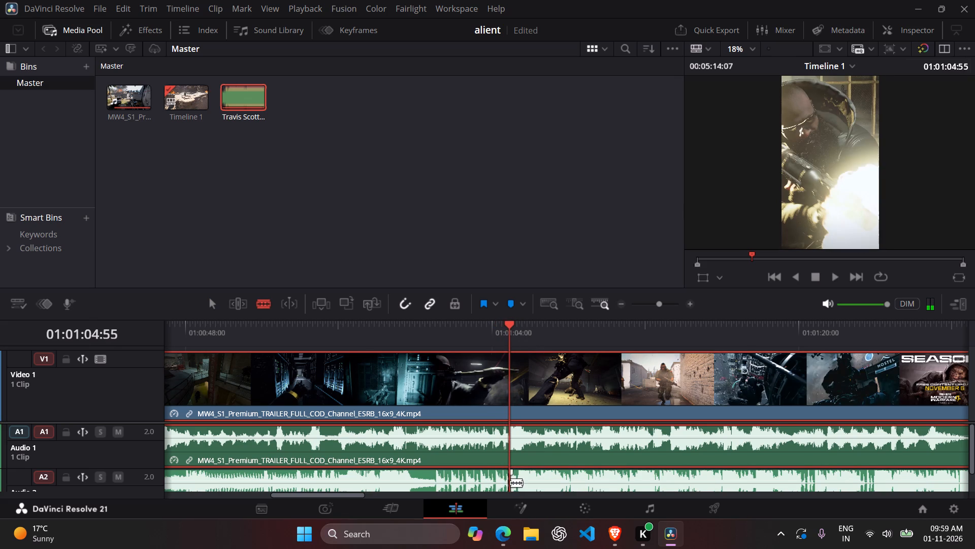
key(a)
Delete the song section before the cut and move the remaining song to the start of the timeline.
click(499, 483)
key(BackSpace)
drag(549, 484, 0, 470)
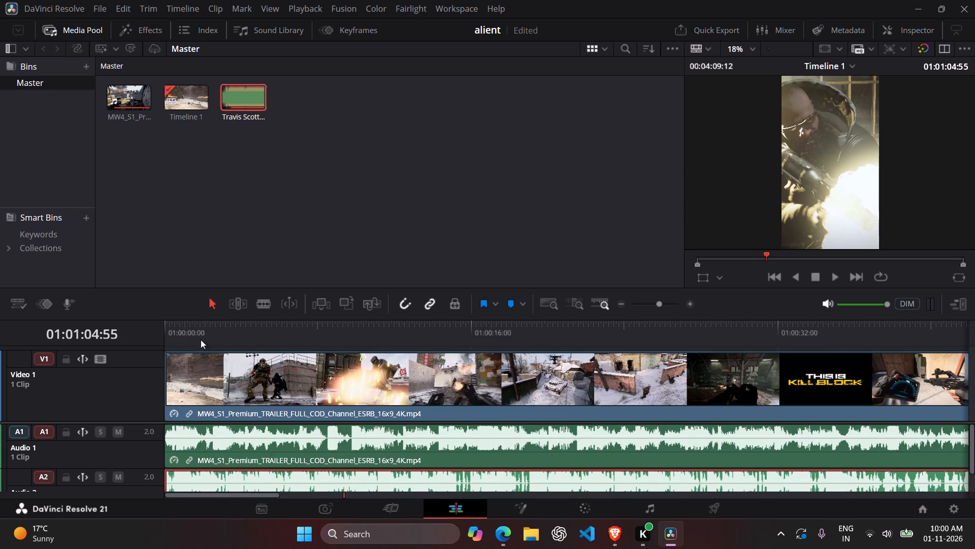
Play the edit from the start, pausing repeatedly to check the trailer footage against the song.
drag(196, 327, 120, 325)
key(space)
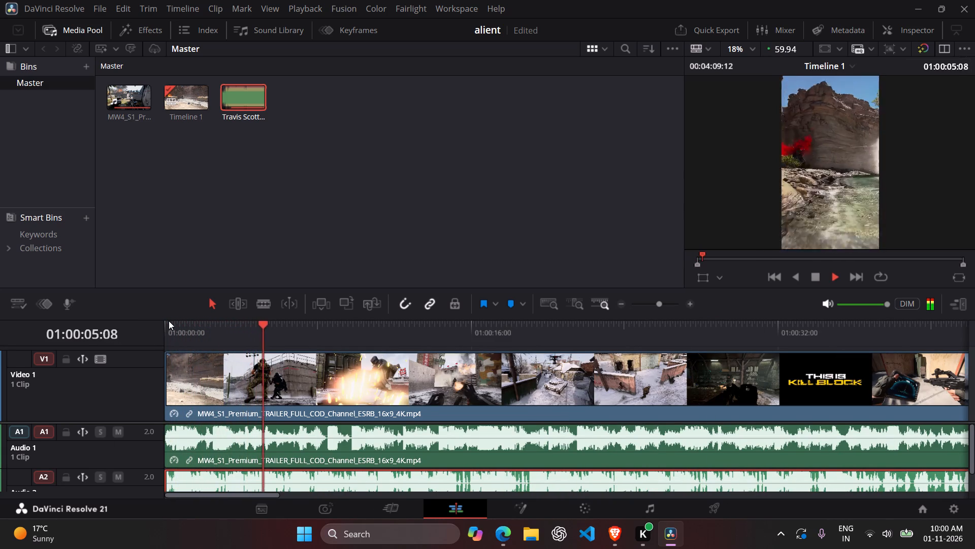
key(space)
key(space)
key(space)
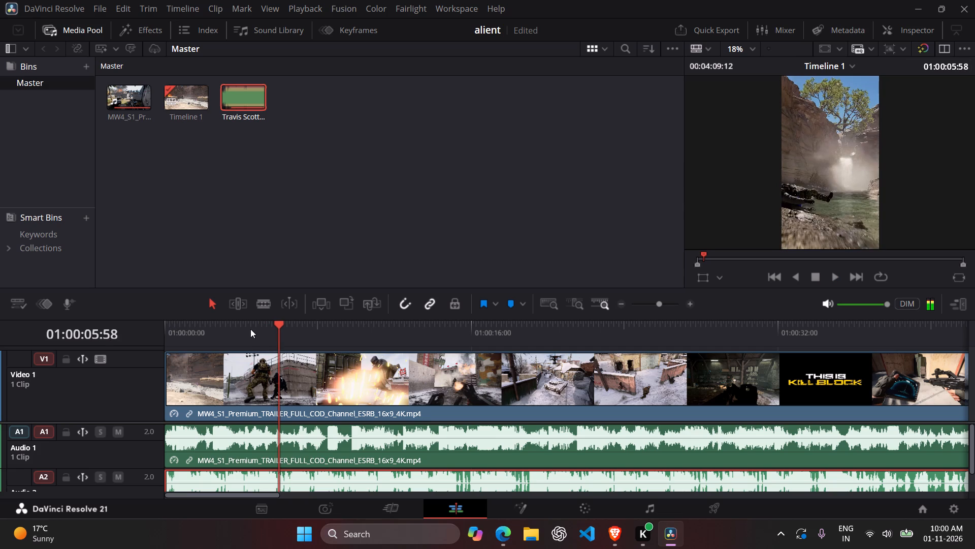
key(space)
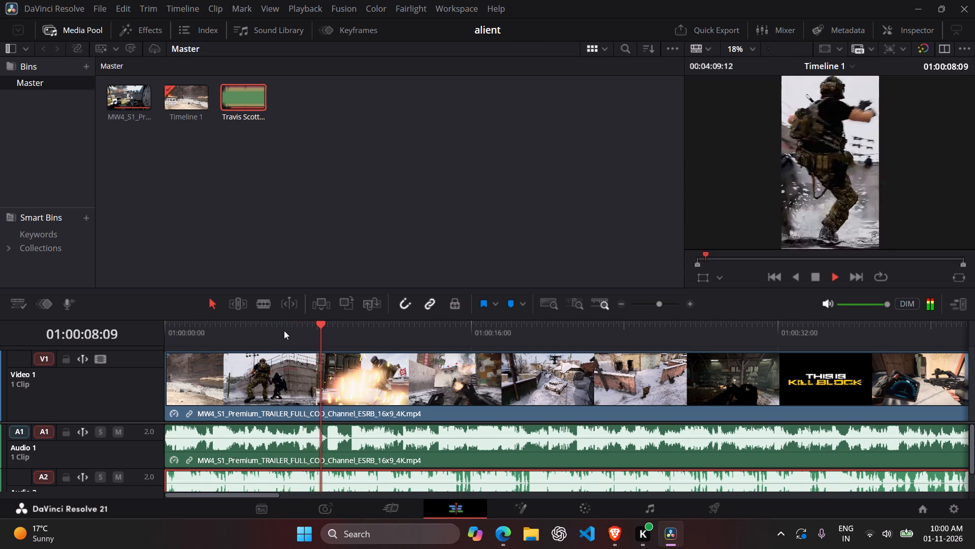
key(space)
key(space)
key(space)
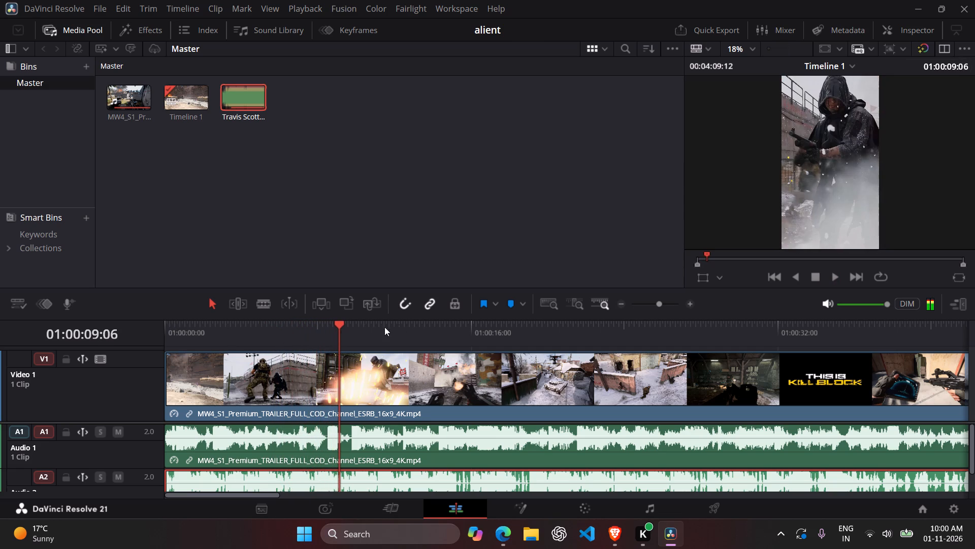
key(space)
key(space)
key(space)
key(space)
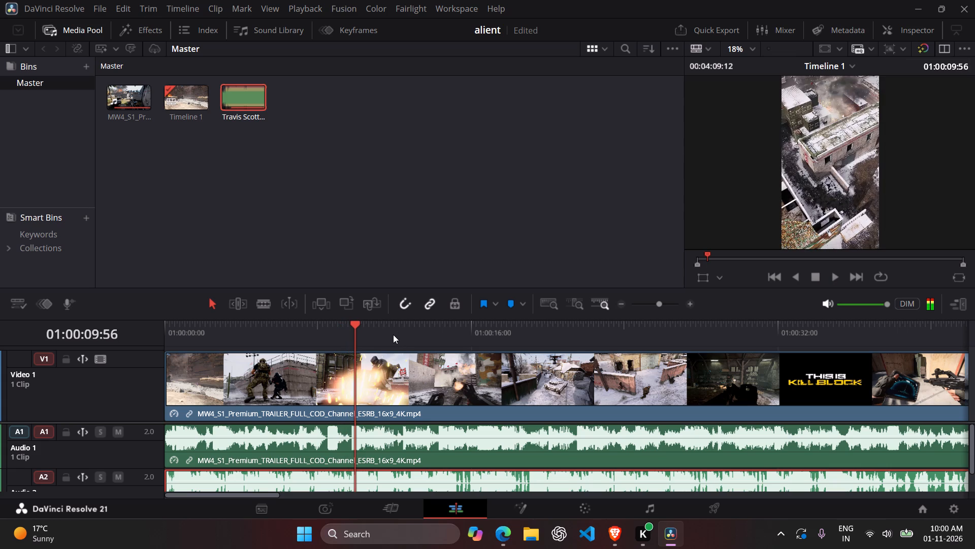
key(space)
key(space)
key(space)
key(space)
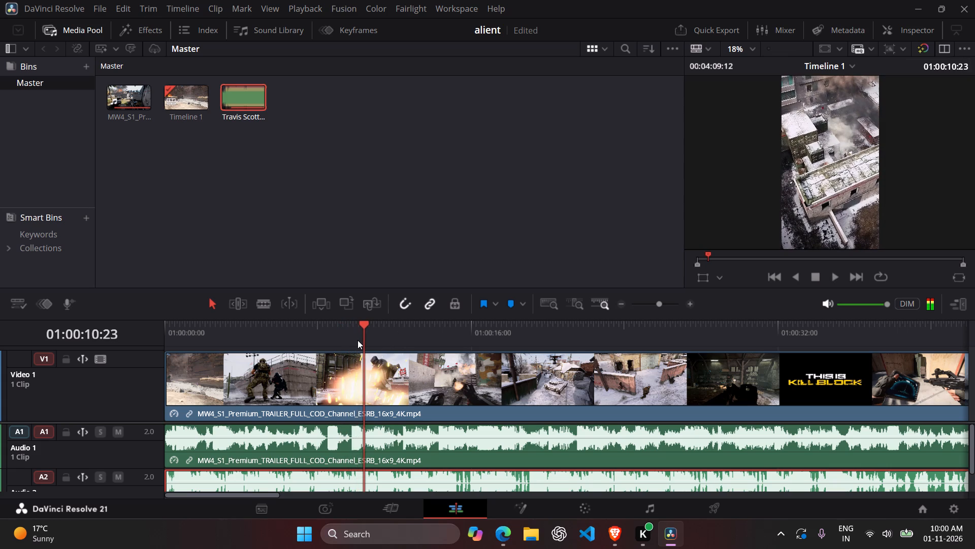
Split the trailer clip with its linked audio at 01:00:11:43.
key(space)
key(space)
key(space)
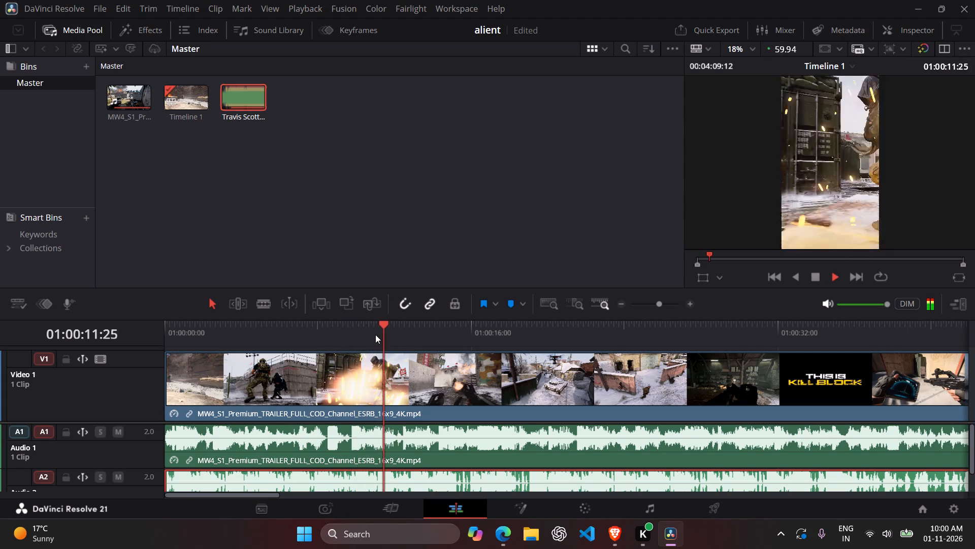
key(space)
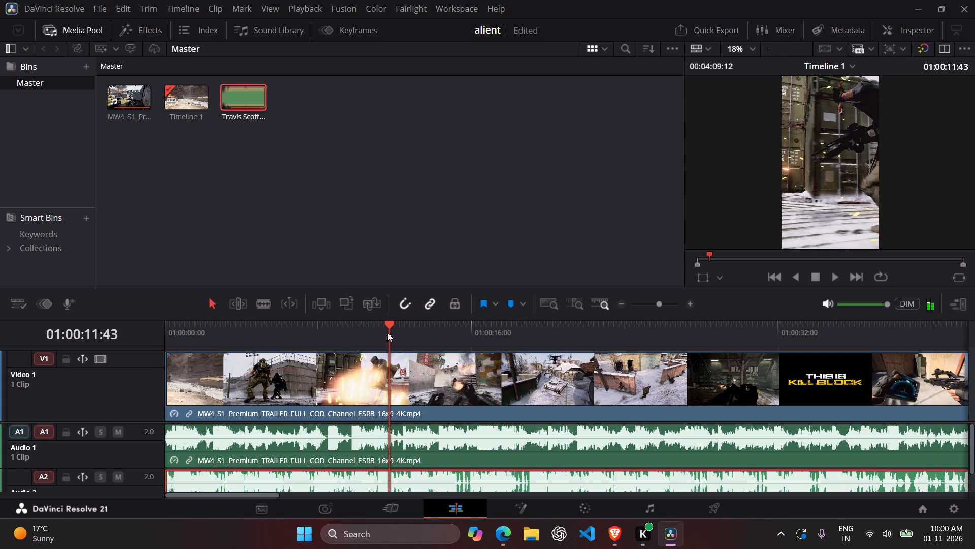
key(b)
click(391, 368)
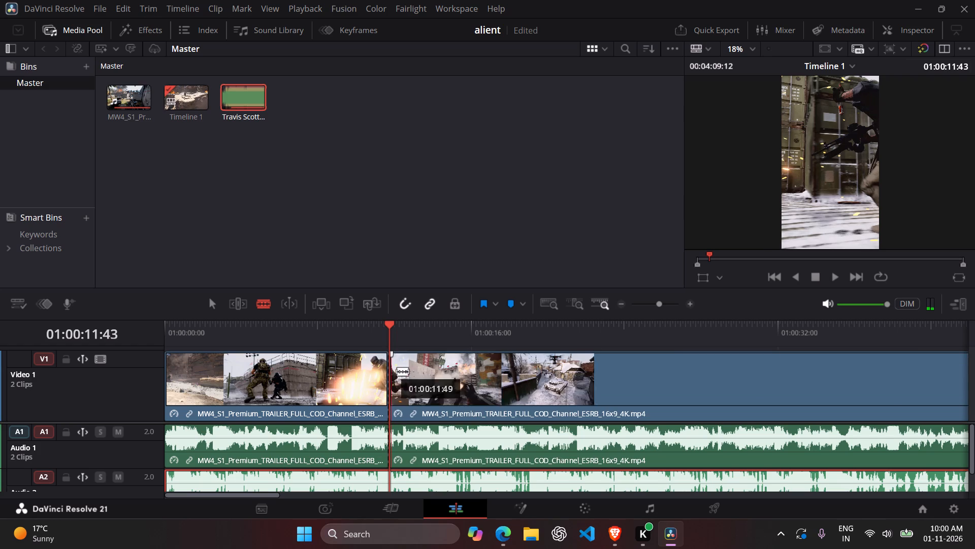
key(a)
Scrub past the first cut and split the second trailer clip at 01:00:14:46.
drag(381, 326, 390, 327)
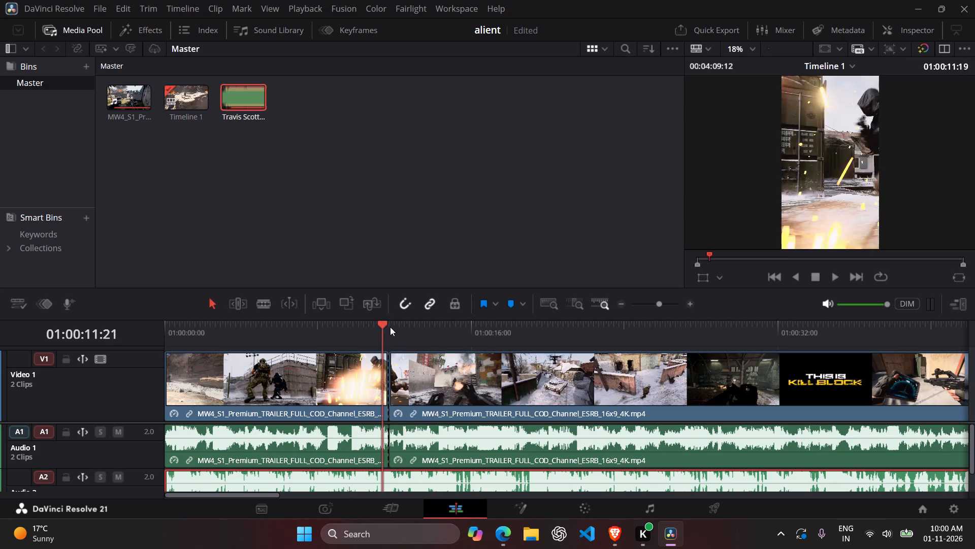
drag(390, 327, 609, 343)
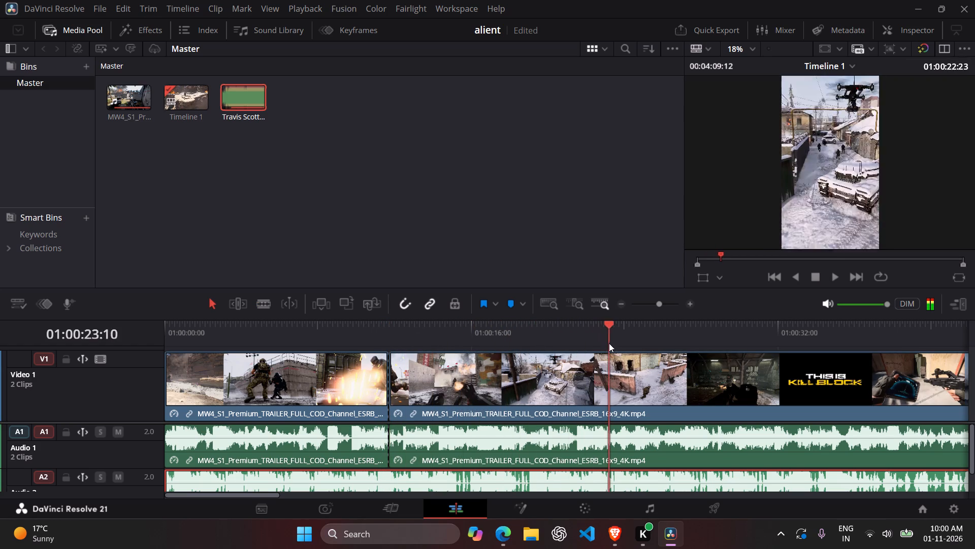
drag(609, 343, 471, 359)
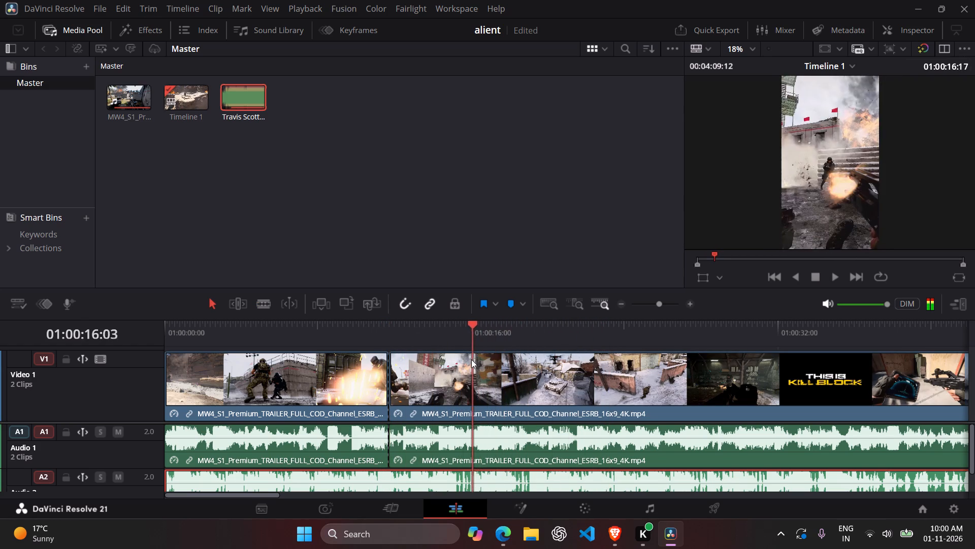
drag(471, 359, 425, 362)
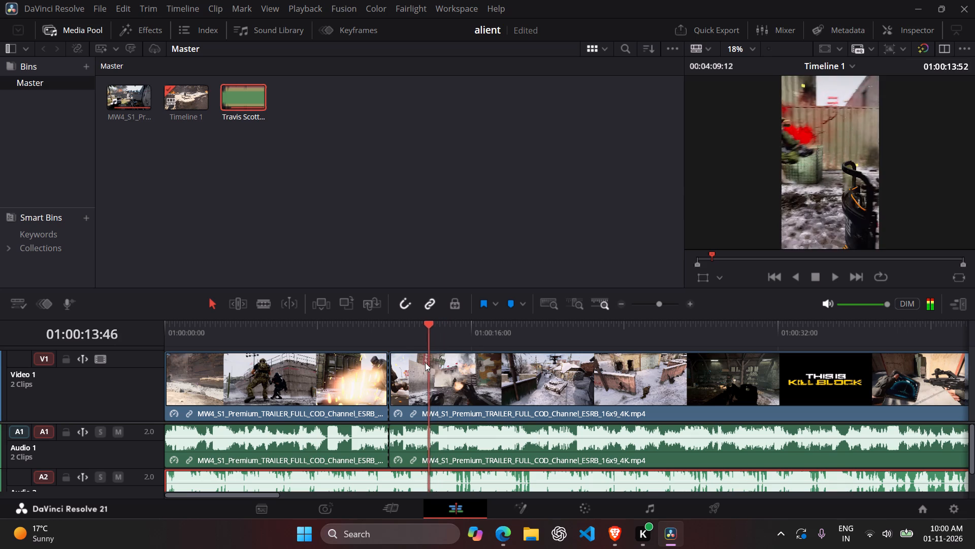
drag(425, 362, 449, 363)
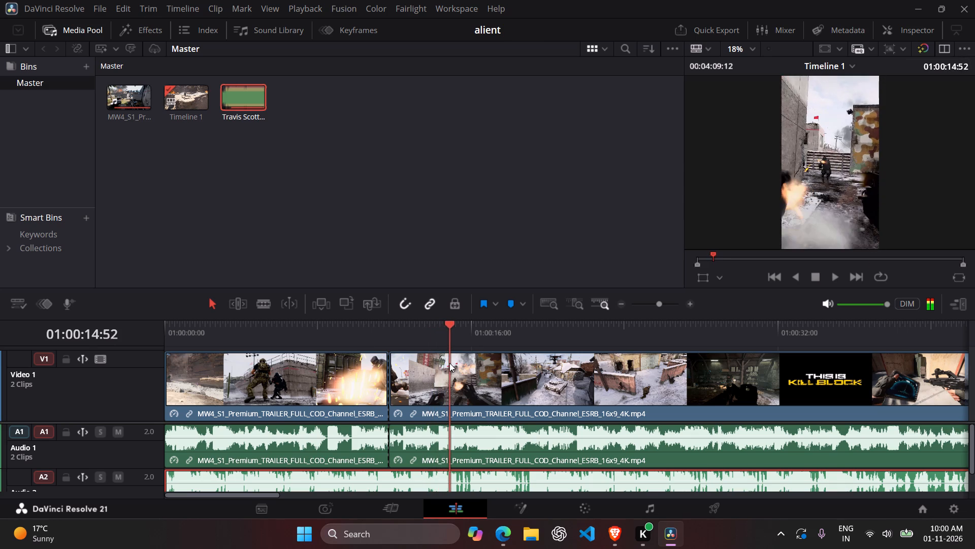
drag(449, 363, 447, 363)
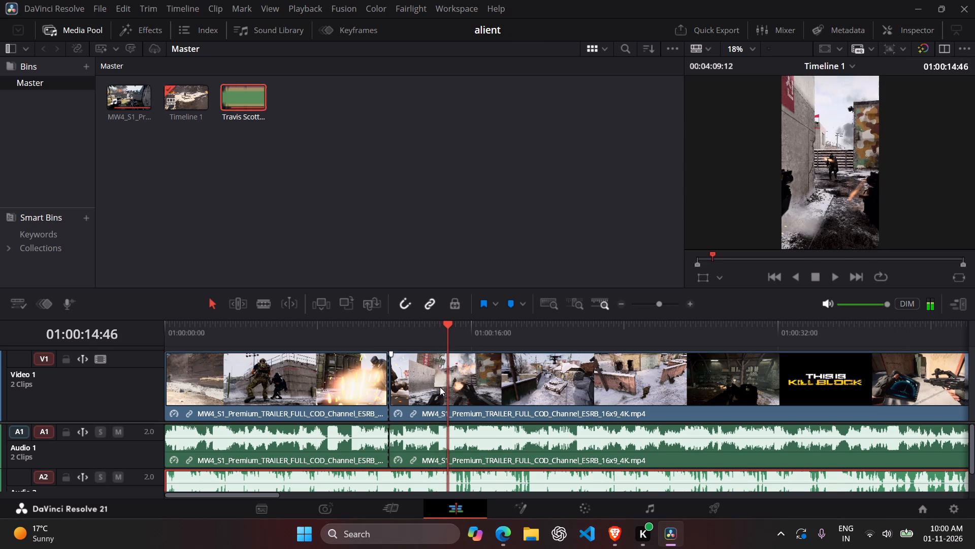
key(b)
click(448, 390)
key(a)
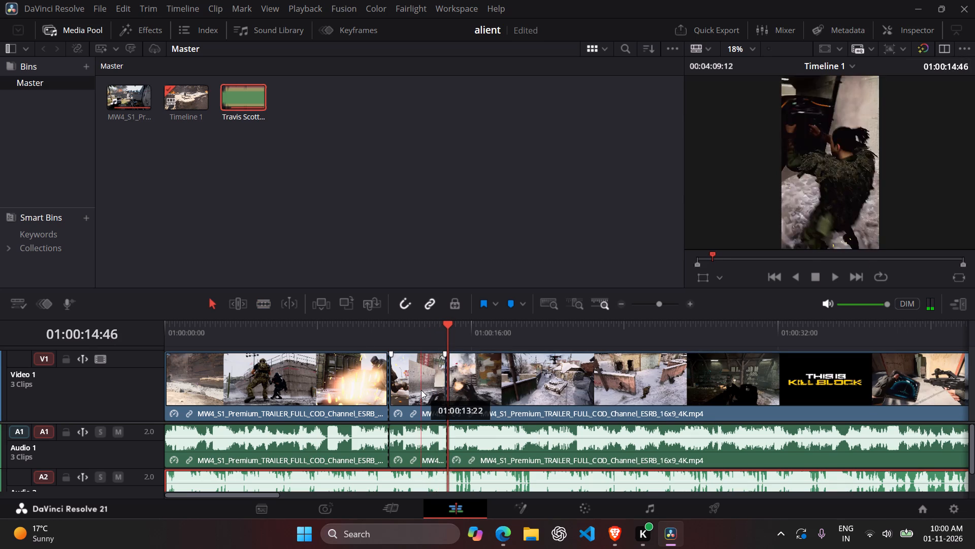
Delete the short trailer section between the two cuts and move the remaining trailer clip against the first clip.
click(421, 390)
click(421, 390)
key(BackSpace)
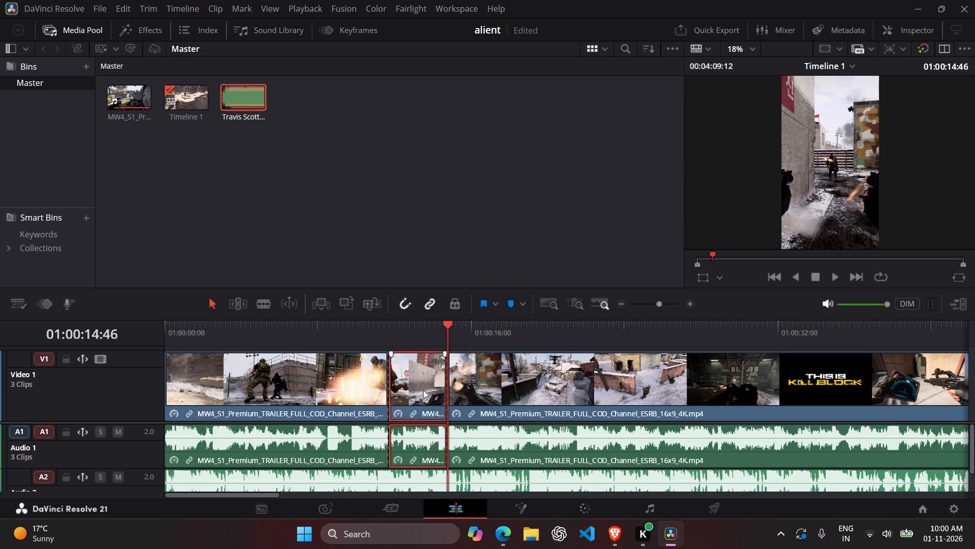
drag(479, 399, 422, 401)
Play the edit from the start, split the second trailer clip at 01:00:15:08 and ripple-delete the trailer after the cut.
drag(451, 335, 246, 334)
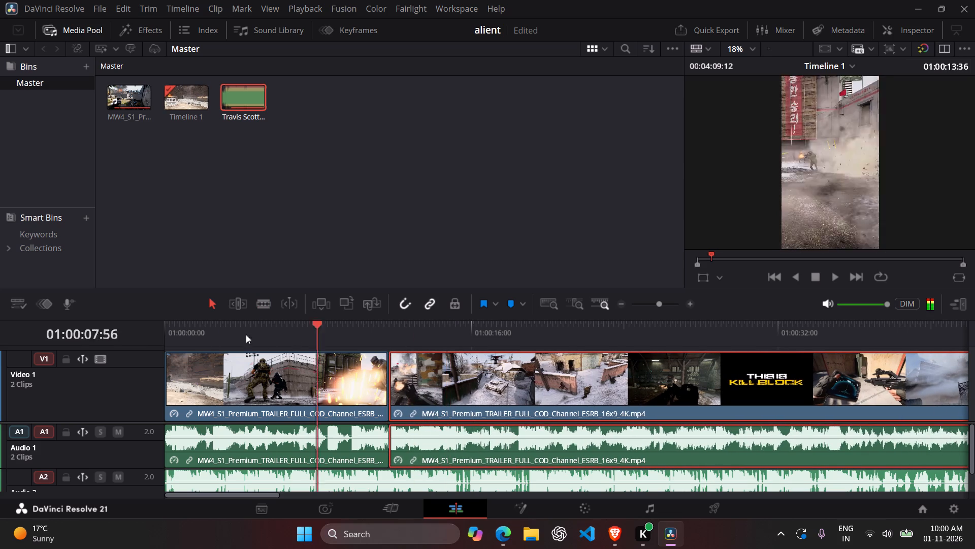
drag(246, 334, 104, 334)
key(space)
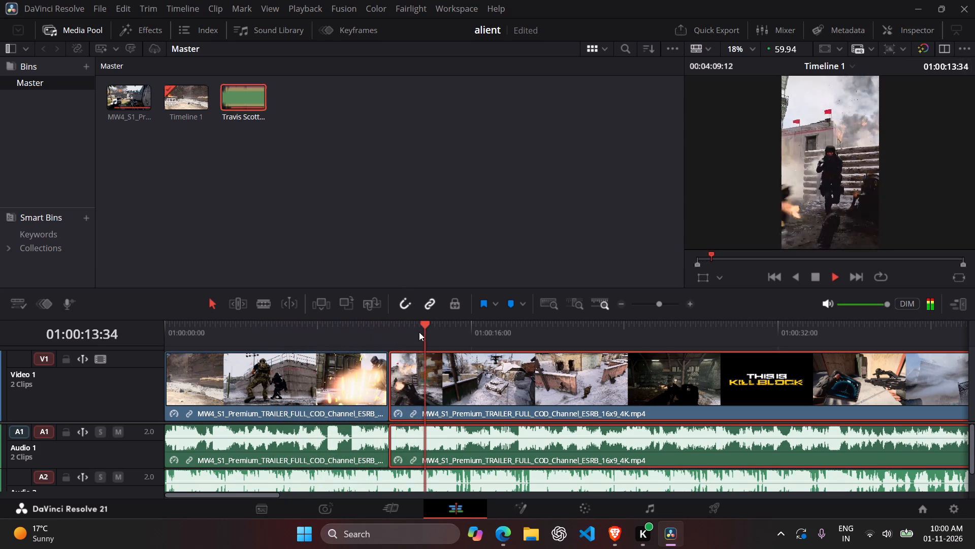
key(space)
key(space)
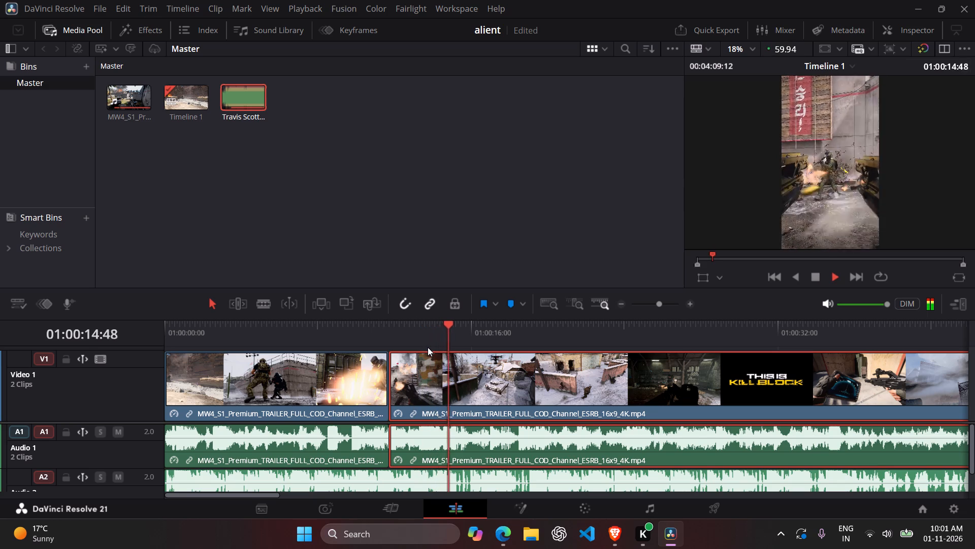
key(space)
key(b)
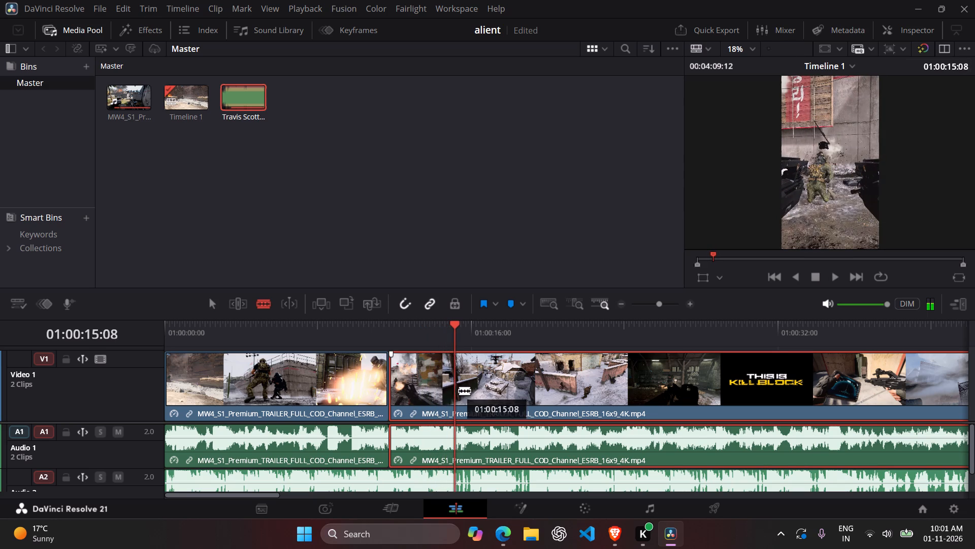
click(456, 394)
key(a)
click(490, 395)
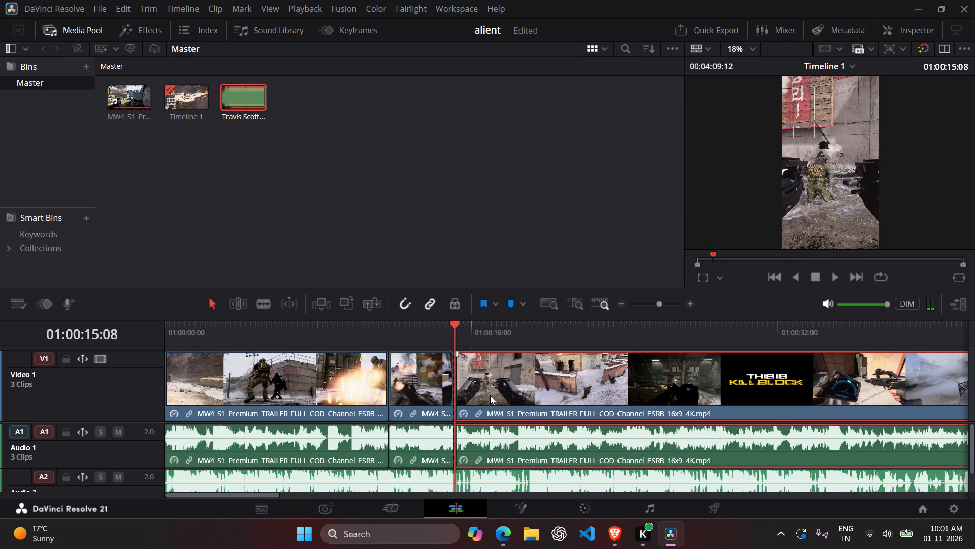
key(Delete)
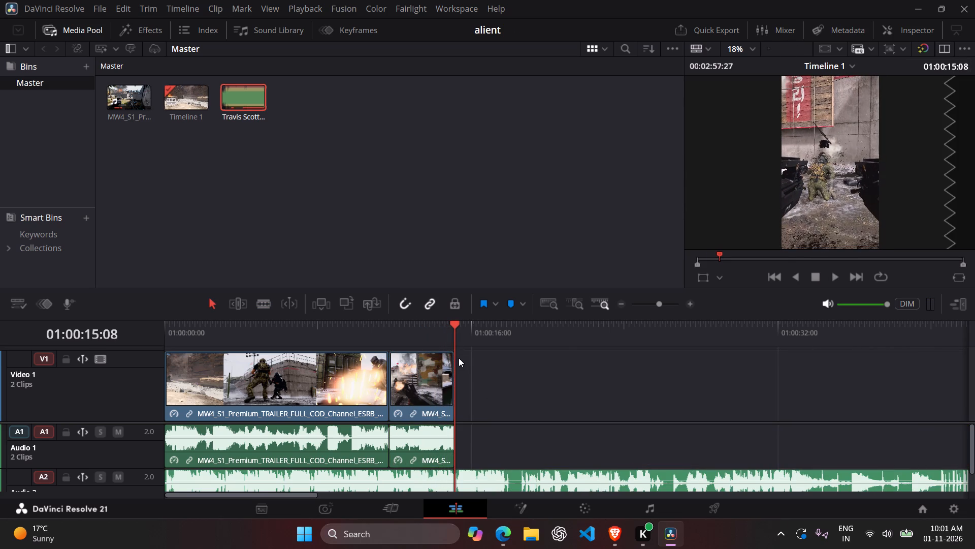
Delete the leftover SICKO MODE music on Audio 2 after the trailer's end at 01:00:15:08.
drag(453, 346, 476, 412)
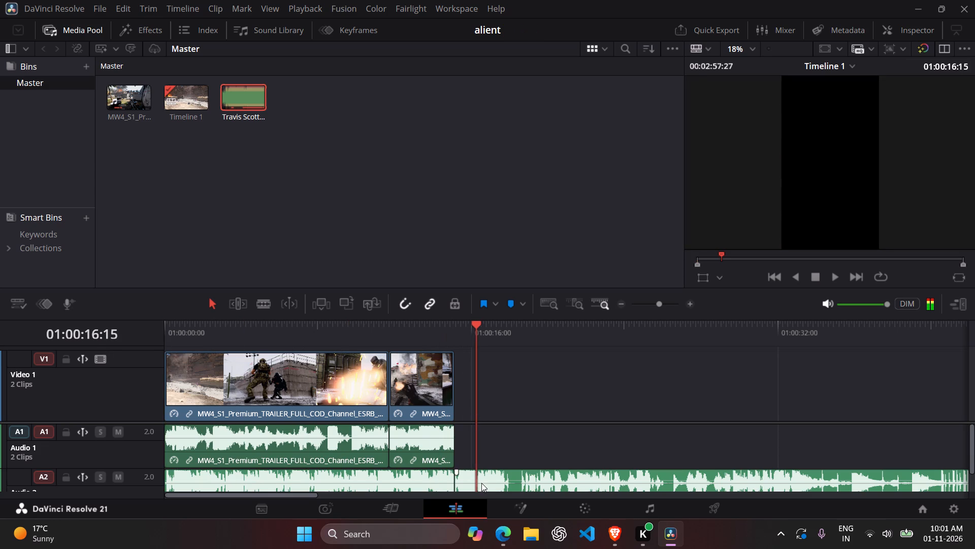
click(505, 482)
key(Delete)
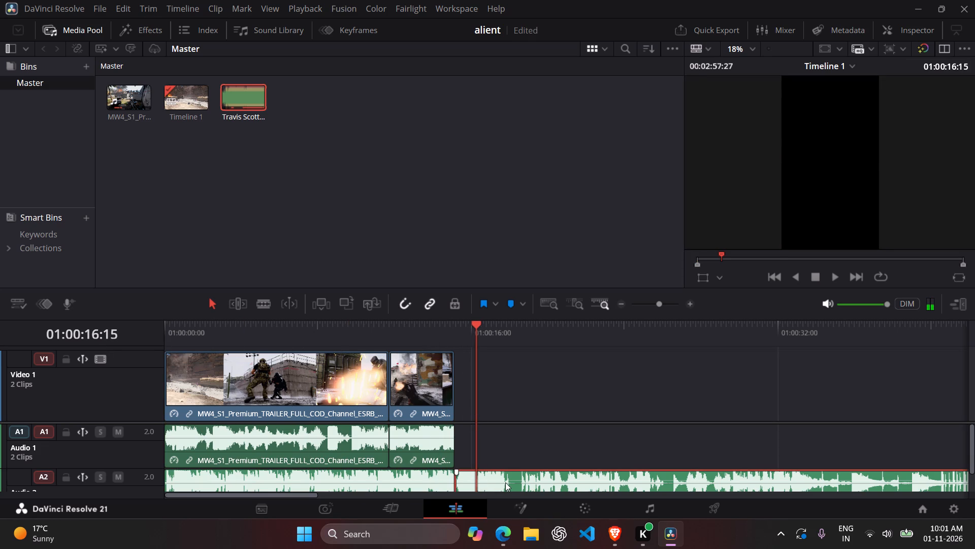
Play the trimmed edit from the start twice, checking the TikTok profile in Edge in between, and return to the start.
drag(459, 334, 60, 336)
key(space)
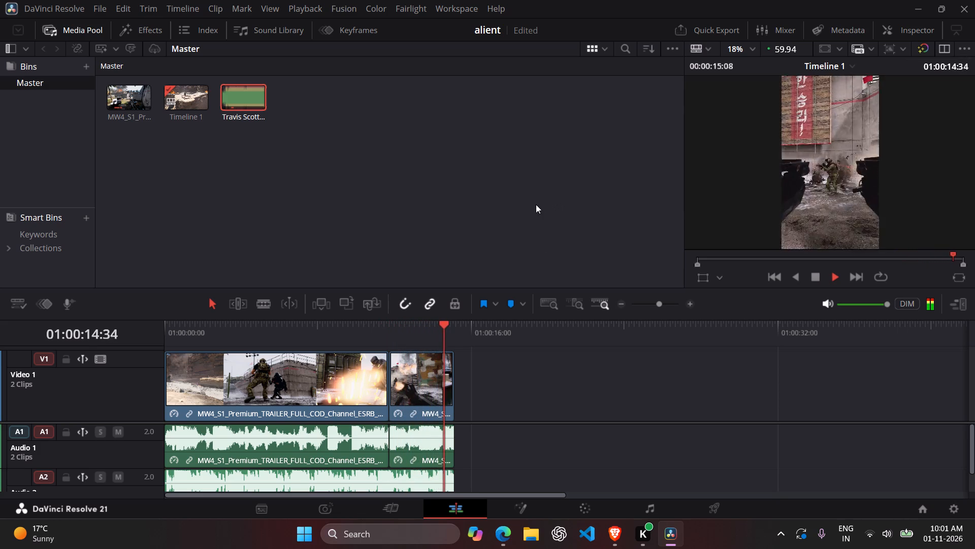
click(514, 205)
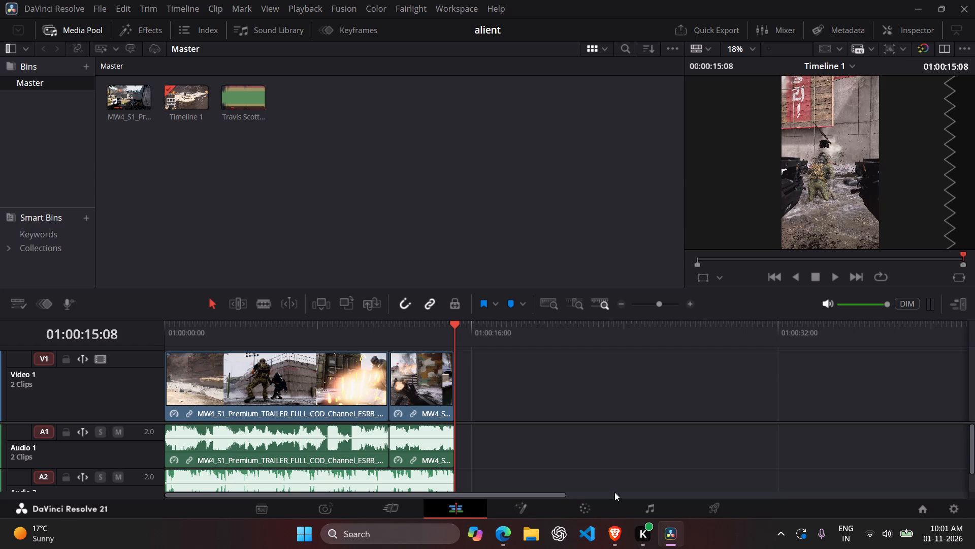
click(498, 547)
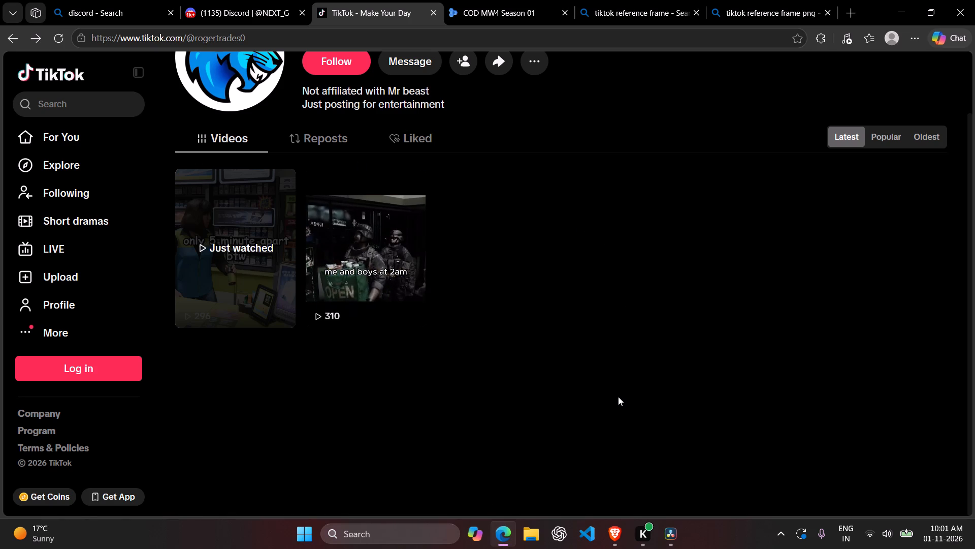
click(663, 529)
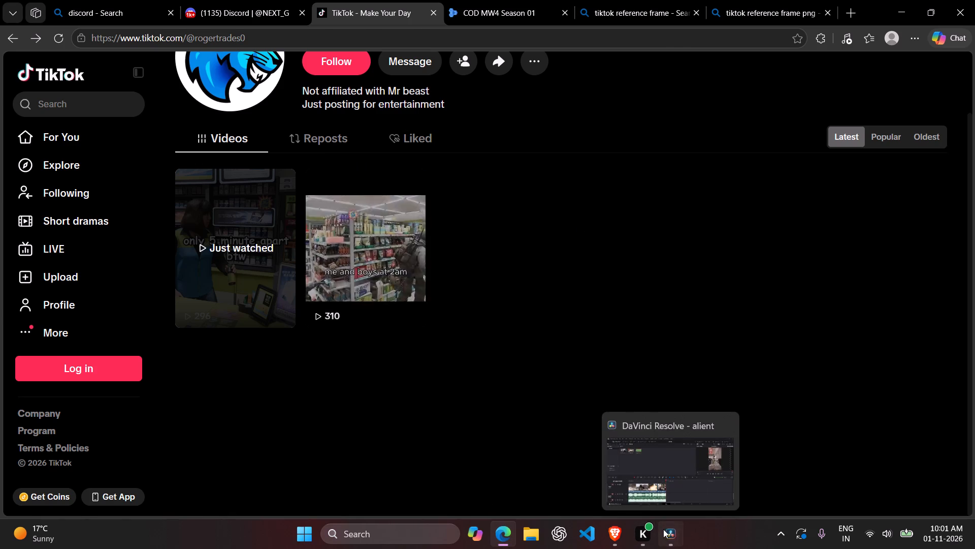
drag(461, 327, 117, 329)
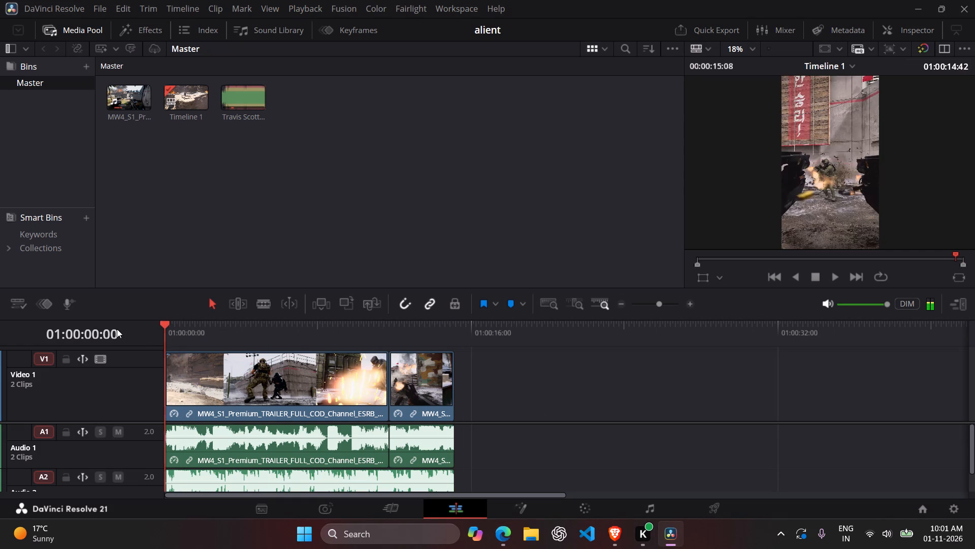
key(space)
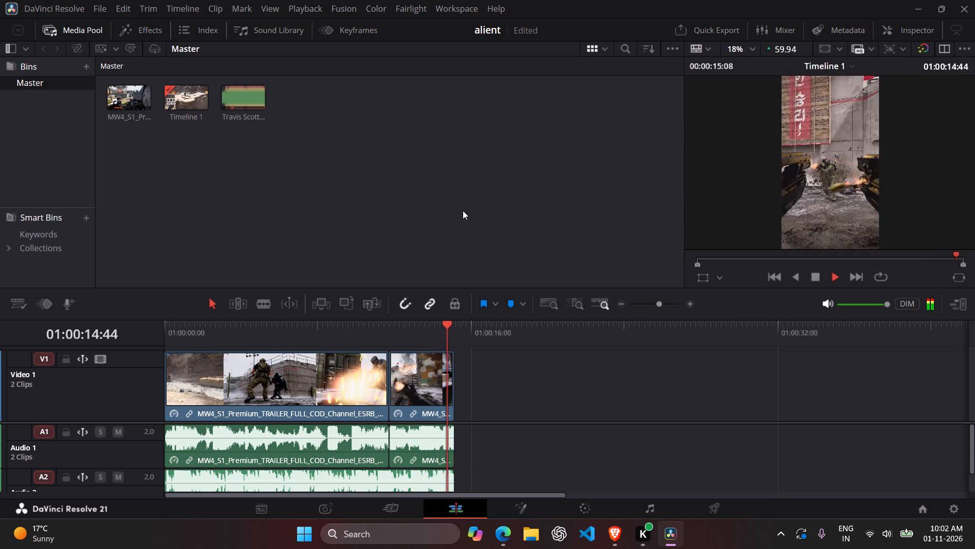
click(432, 189)
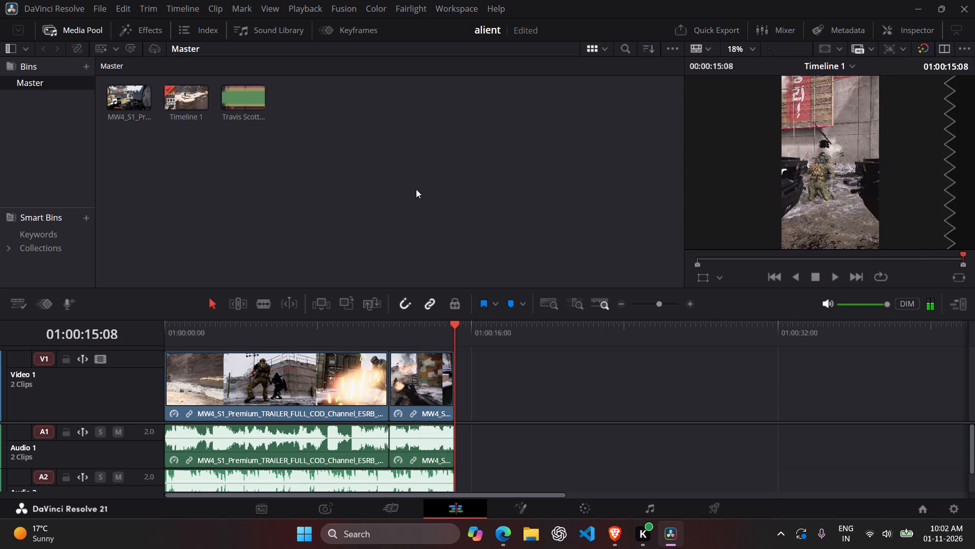
click(370, 186)
drag(420, 332, 139, 330)
click(387, 187)
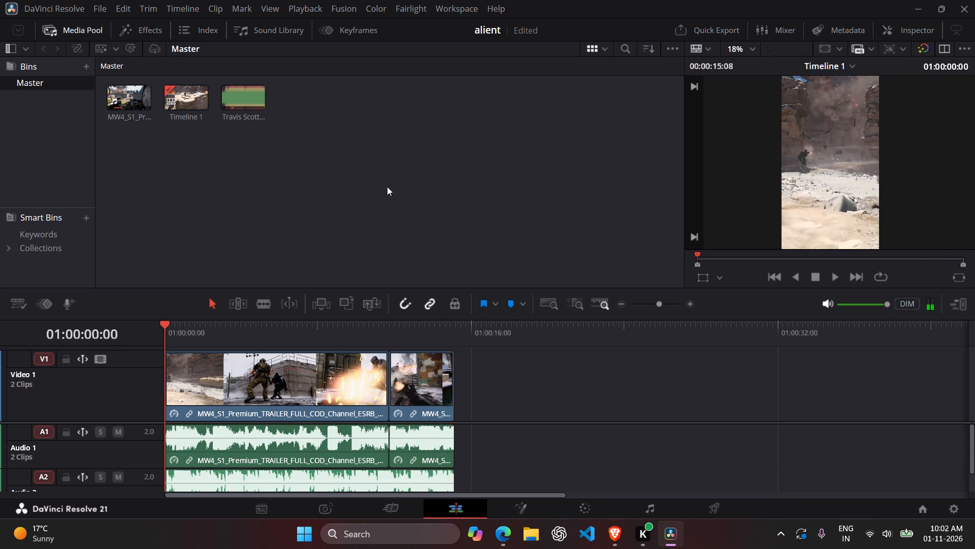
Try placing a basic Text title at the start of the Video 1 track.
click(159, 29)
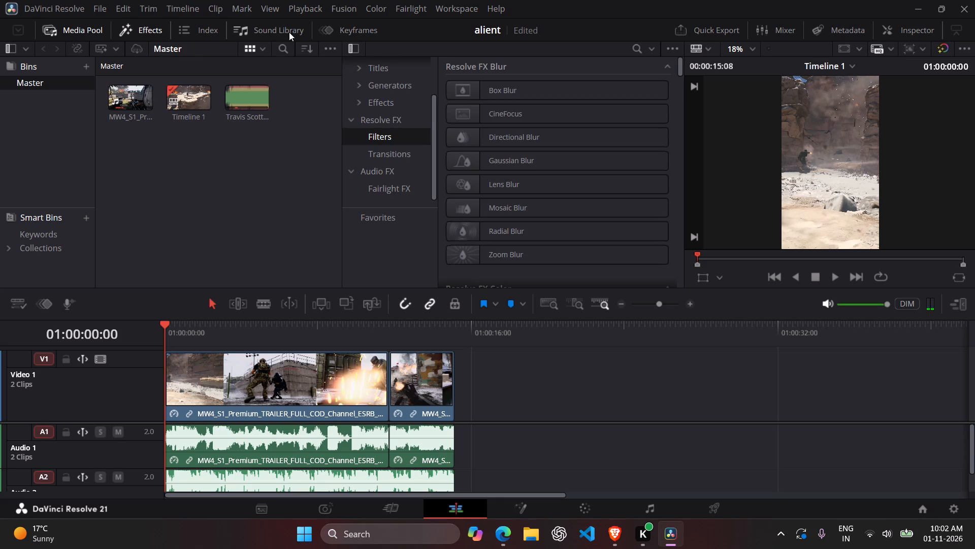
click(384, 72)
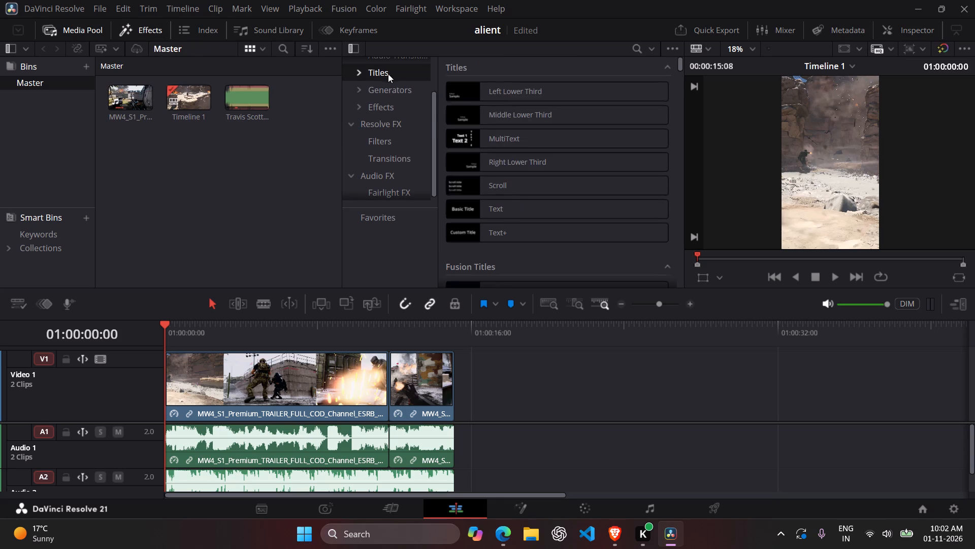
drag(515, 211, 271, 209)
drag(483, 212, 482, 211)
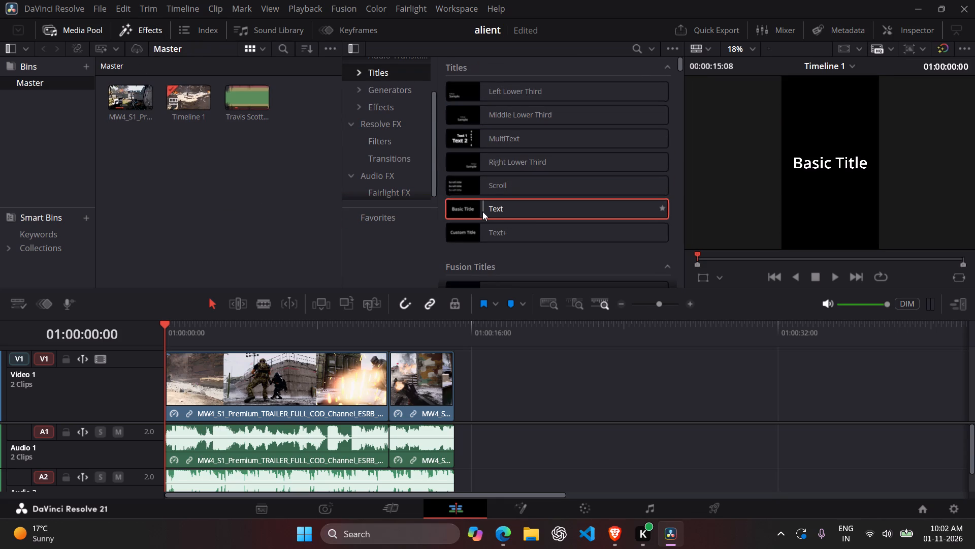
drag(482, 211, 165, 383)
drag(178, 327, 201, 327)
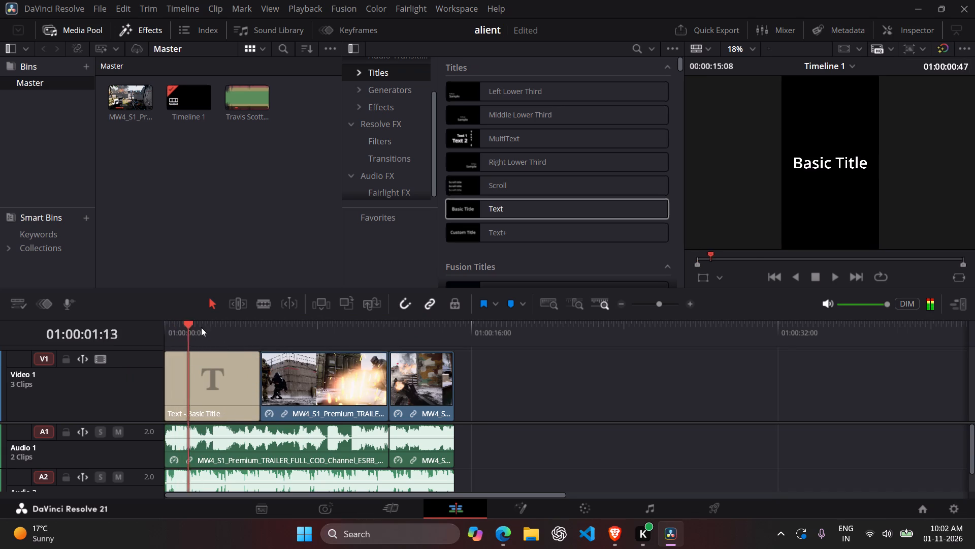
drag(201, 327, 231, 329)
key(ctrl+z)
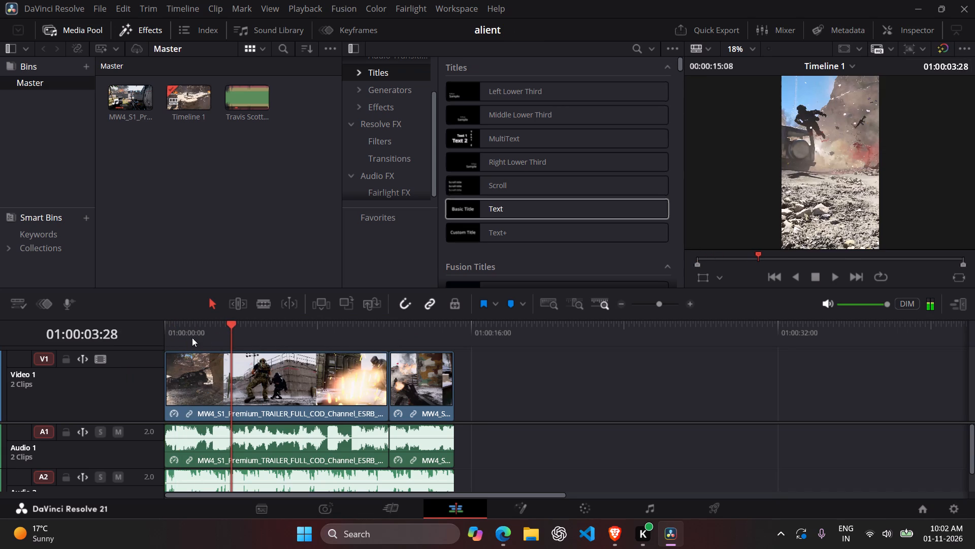
Add a basic Text title on a new video track above the trailer, align it to 01:00:00:00 and preview it.
scroll(181, 342, up, 1)
drag(206, 337, 93, 337)
drag(523, 203, 220, 327)
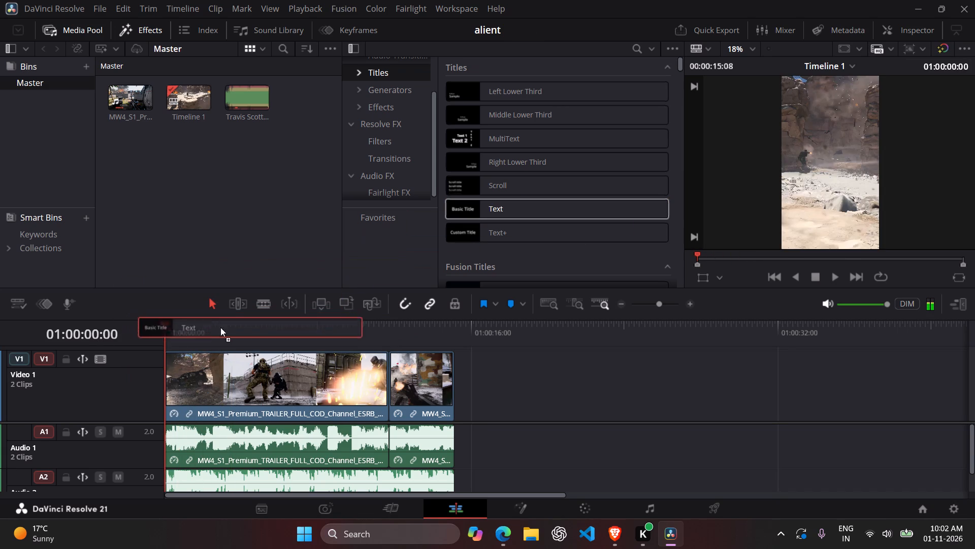
drag(220, 327, 235, 337)
scroll(203, 357, up, 1)
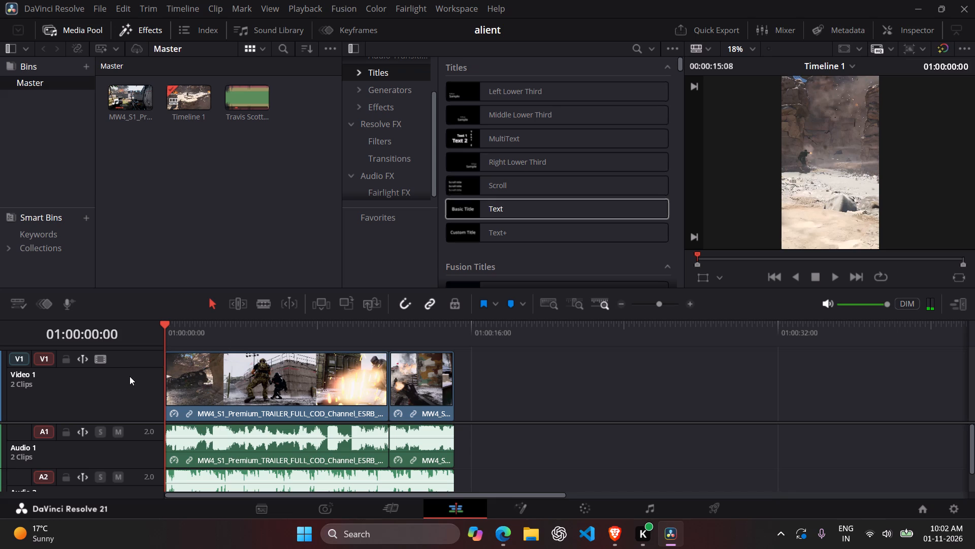
scroll(129, 376, up, 2)
drag(475, 206, 218, 339)
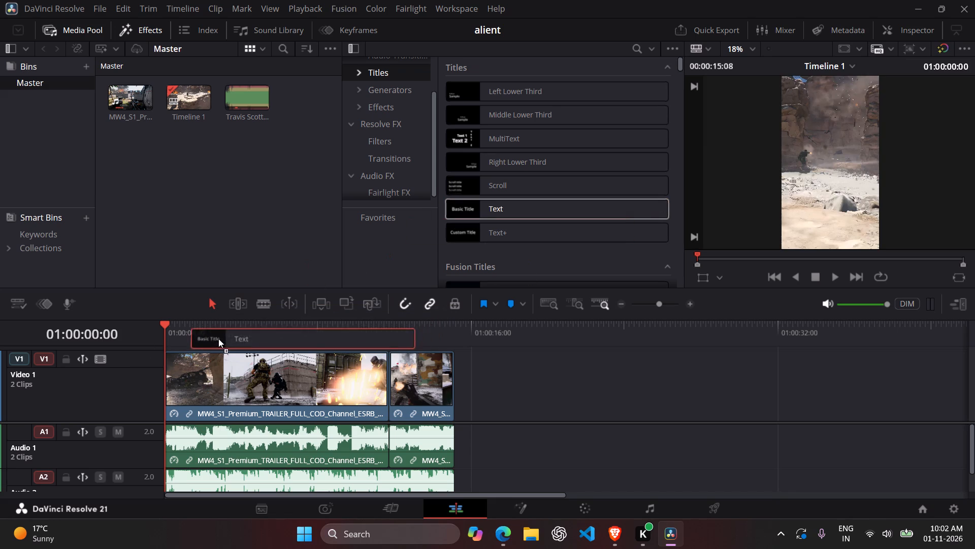
drag(218, 339, 177, 346)
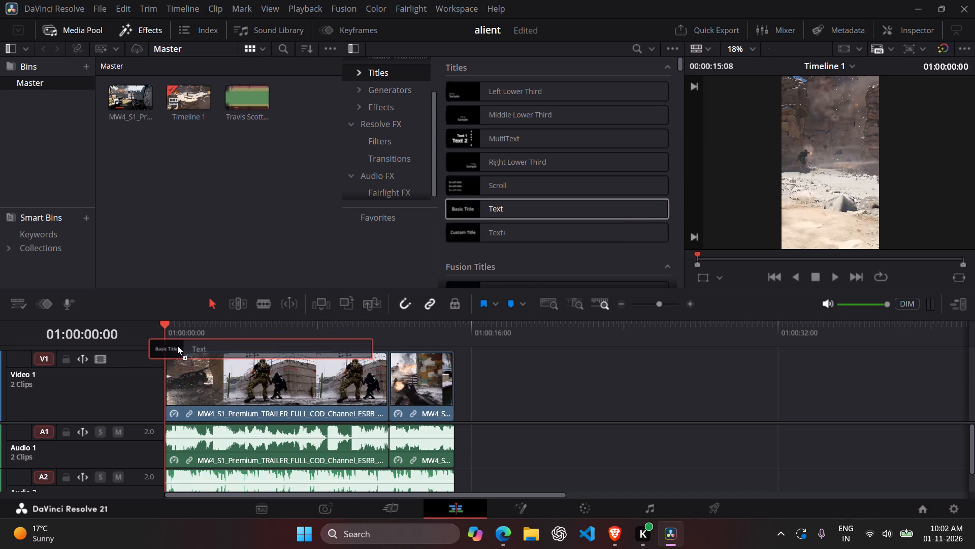
drag(177, 346, 174, 345)
scroll(177, 340, up, 3)
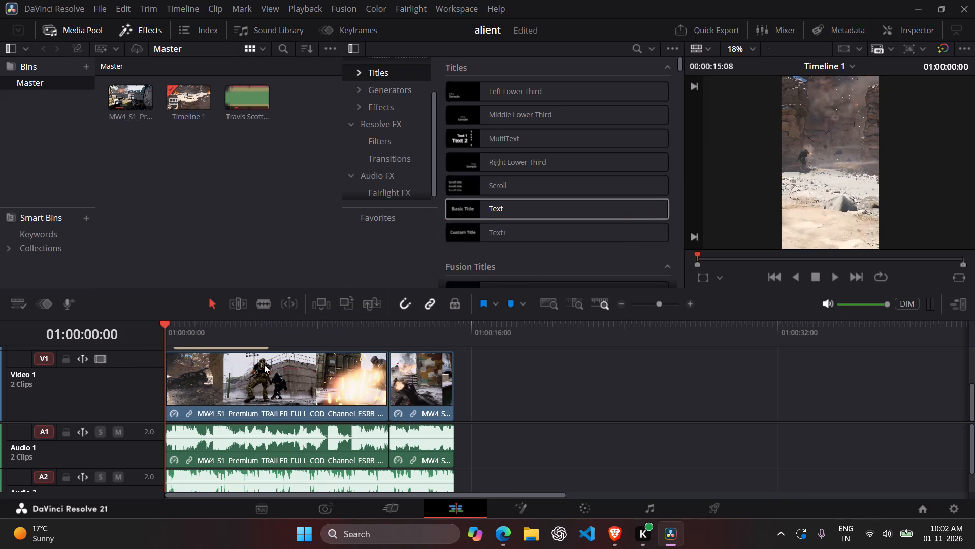
scroll(247, 379, up, 3)
scroll(220, 368, down, 1)
scroll(196, 360, up, 2)
drag(199, 368, 180, 372)
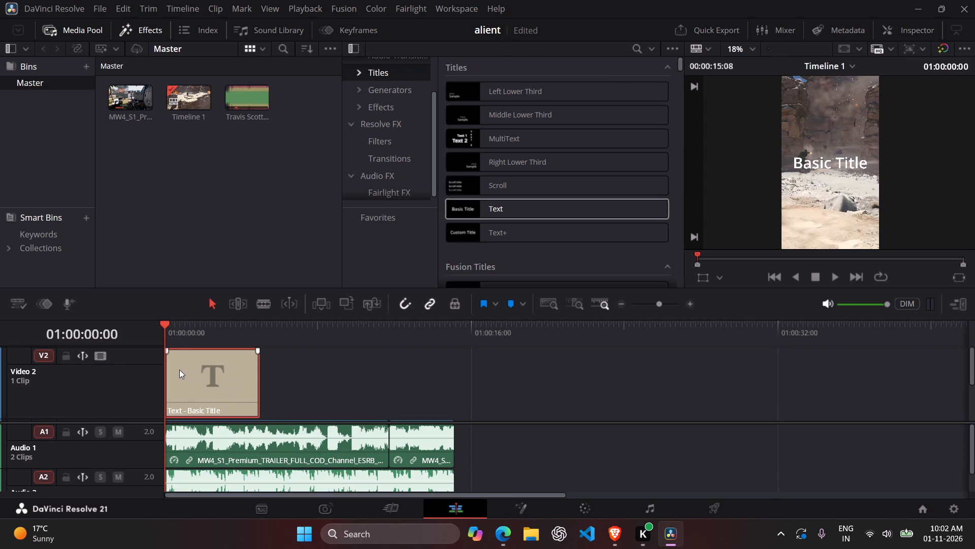
key(space)
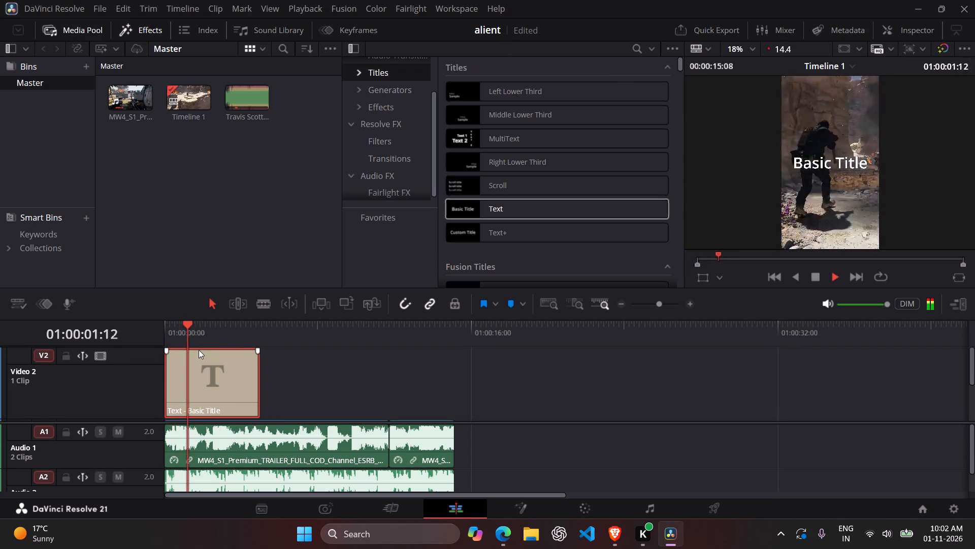
key(space)
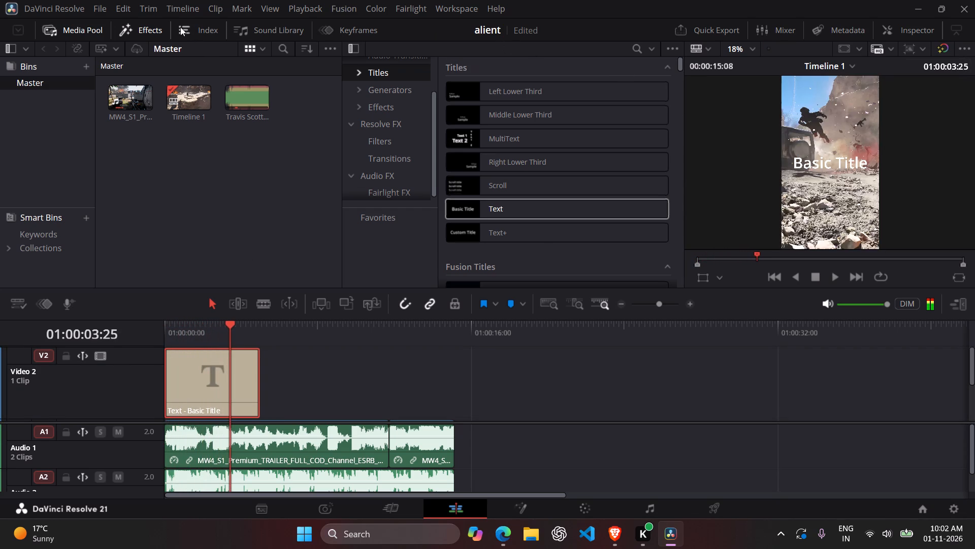
Scale the title down in the viewer to about 0.62 zoom, keeping it centred in the frame.
click(146, 32)
drag(231, 328, 157, 334)
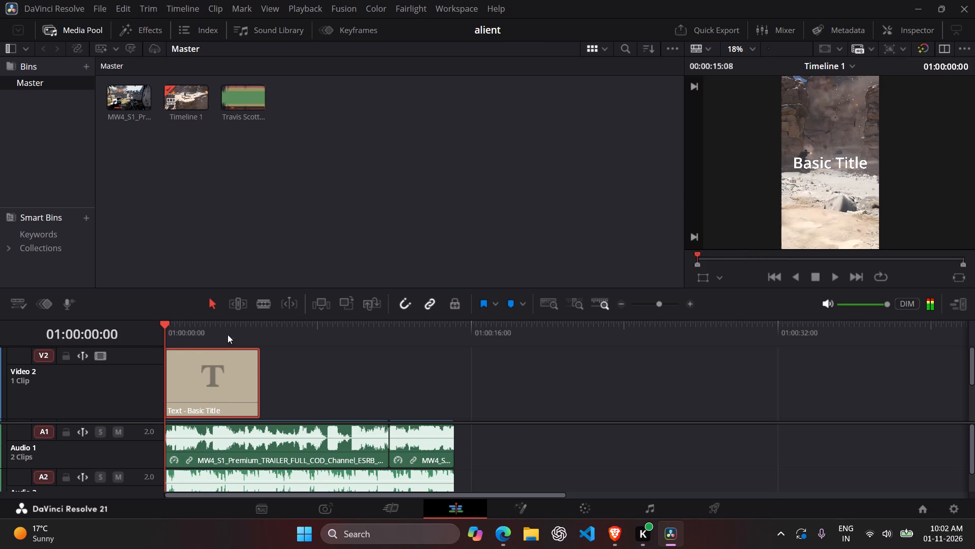
click(842, 170)
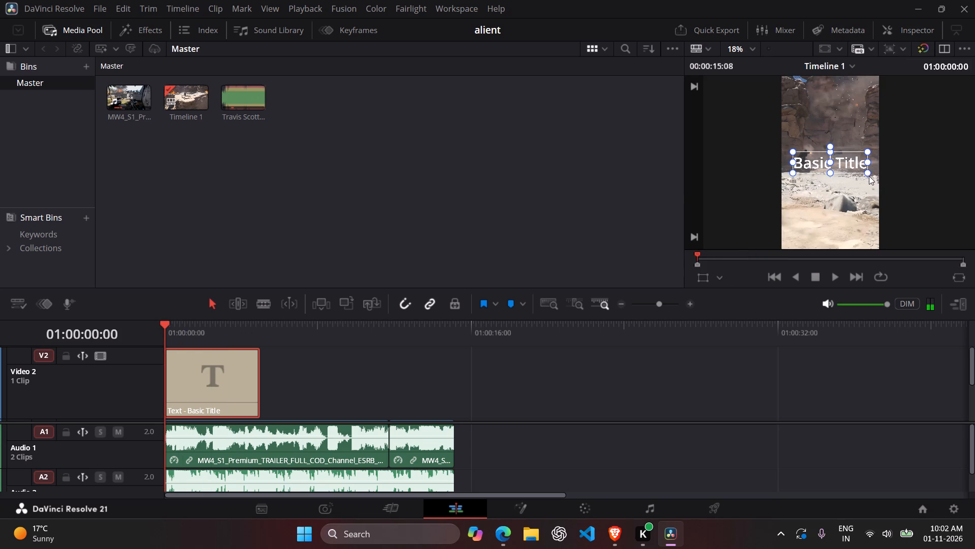
drag(867, 175, 863, 173)
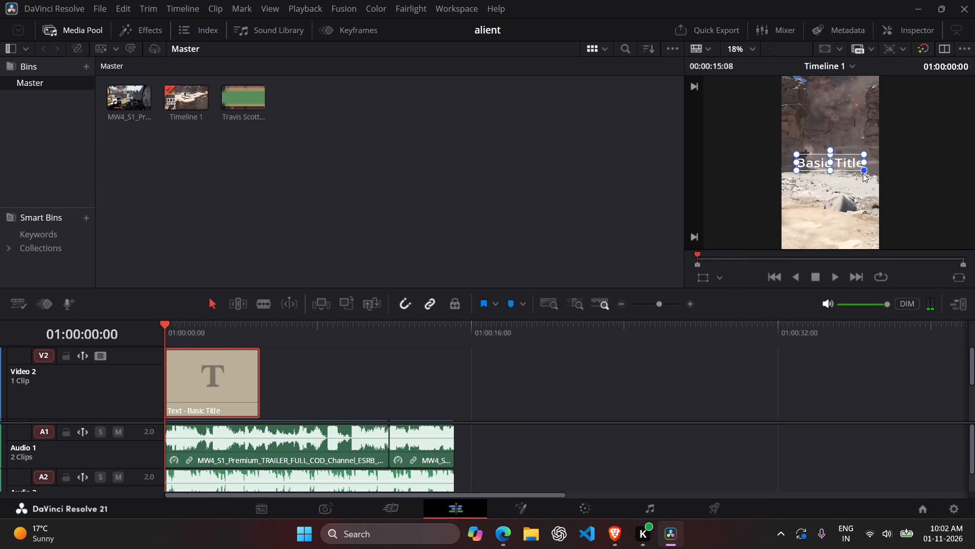
drag(863, 173, 861, 172)
key(ctrl+z)
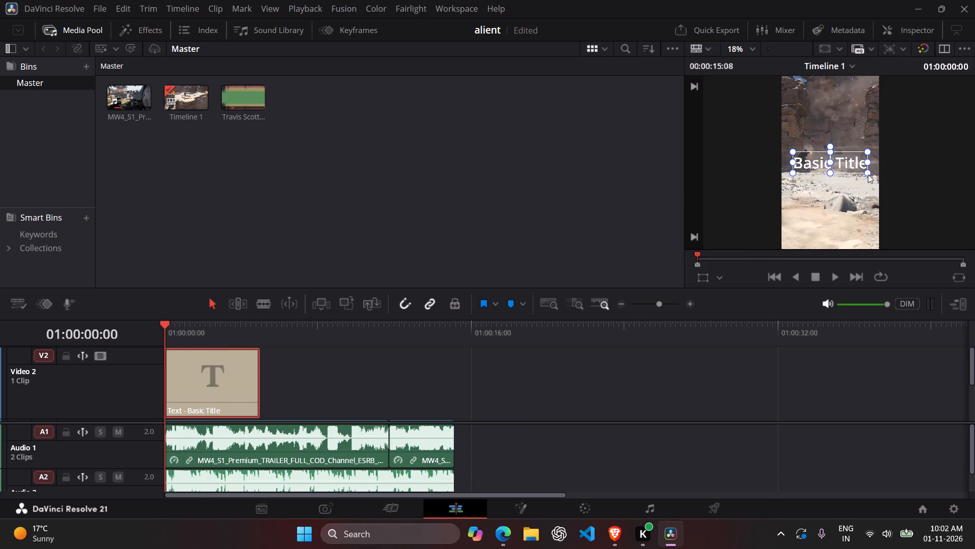
click(869, 174)
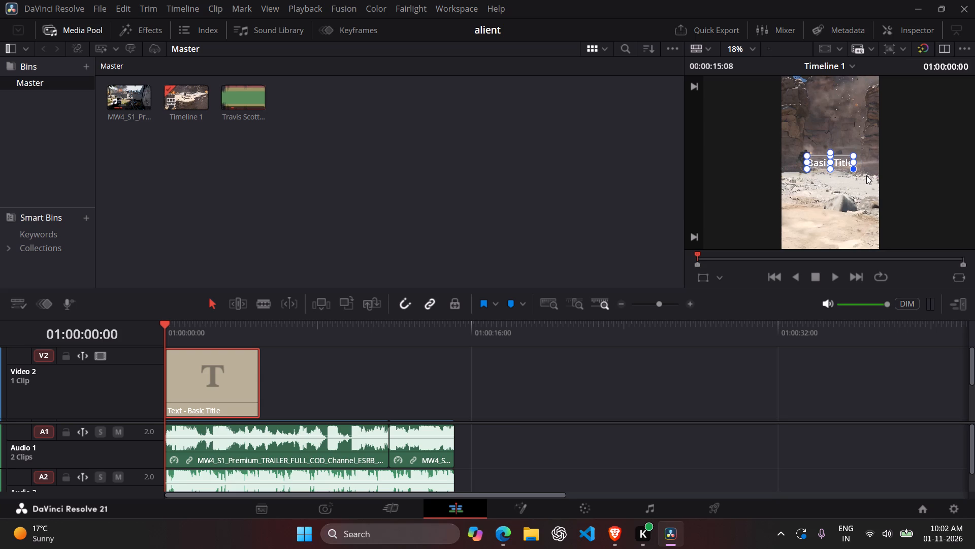
Replace the title's text with "why won't aliens visit us?", including the quotation marks.
click(887, 25)
drag(807, 151, 693, 151)
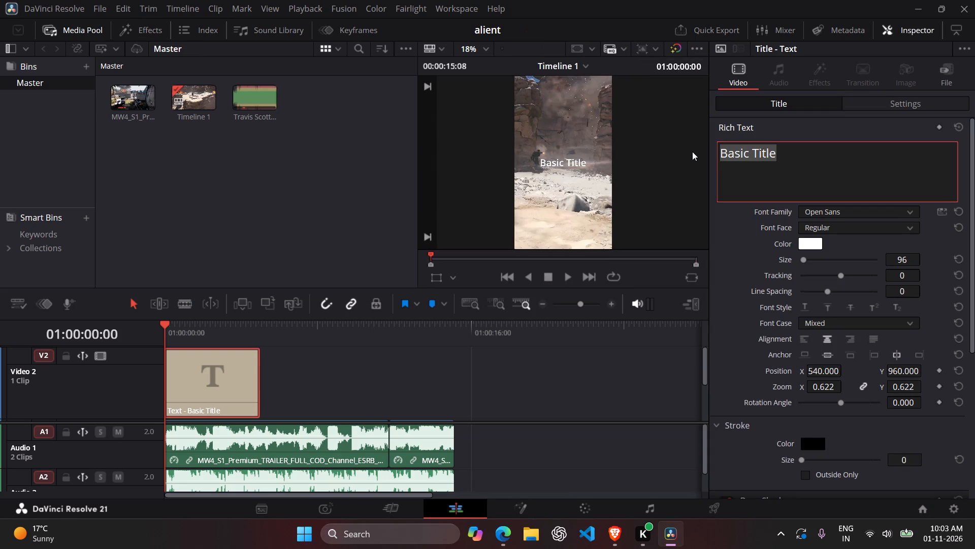
text(why won)
text('t alient)
key(BackSpace)
text(s vii)
key(BackSpace)
text(sir)
key(space)
key(BackSpace)
key(t)
key(BackSpace)
key(BackSpace)
text(t us?)
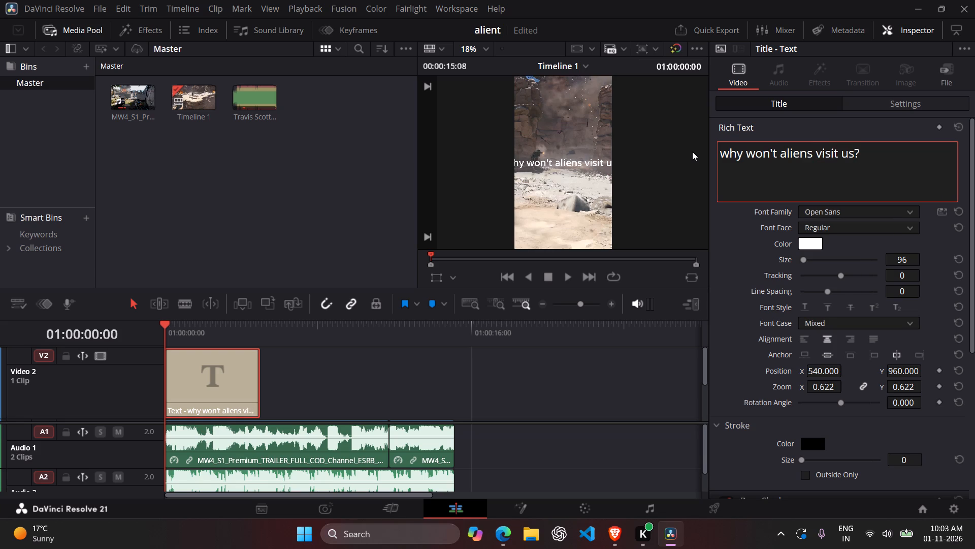
key(shift+quotedbl)
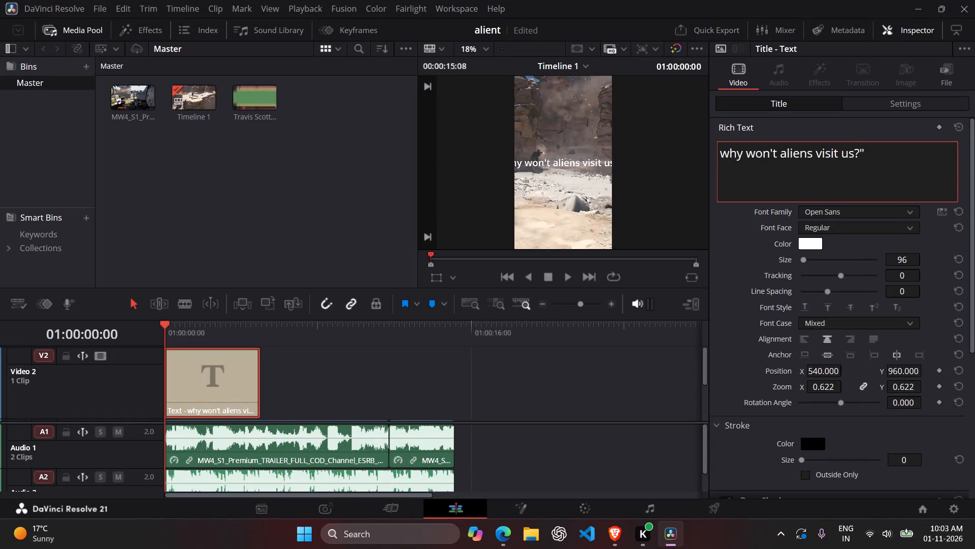
click(721, 154)
key(shift+quotedbl)
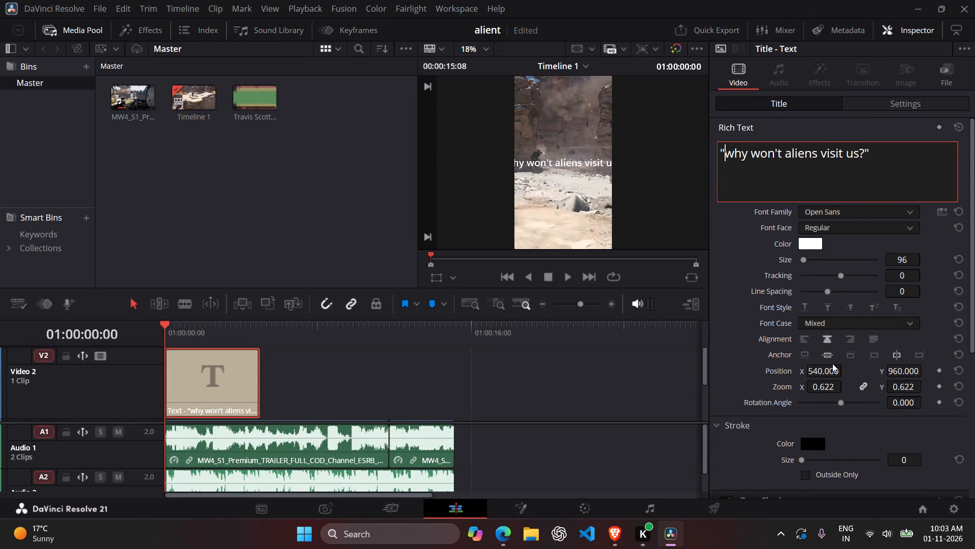
Look through the title's stroke, drop shadow and background options and its transform and cropping settings.
scroll(826, 379, down, 9)
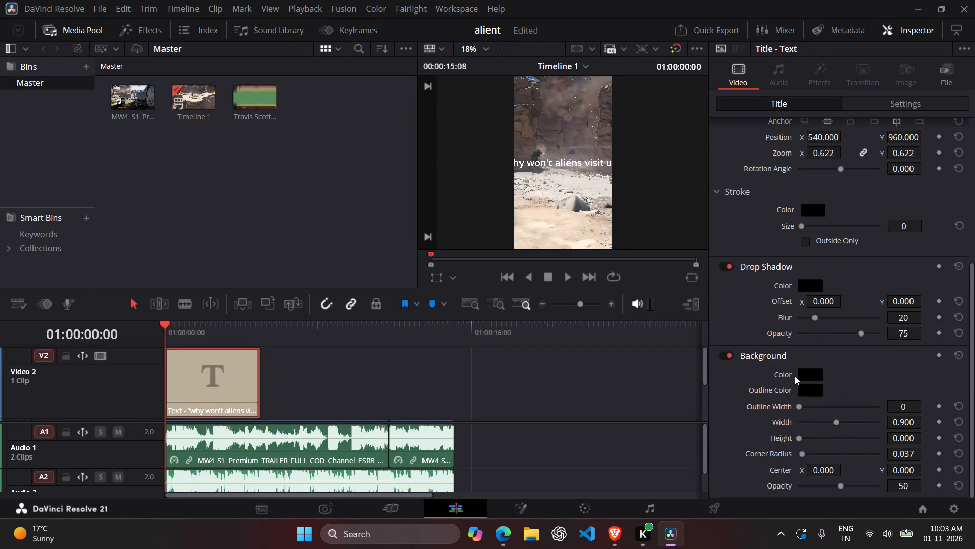
scroll(736, 253, up, 10)
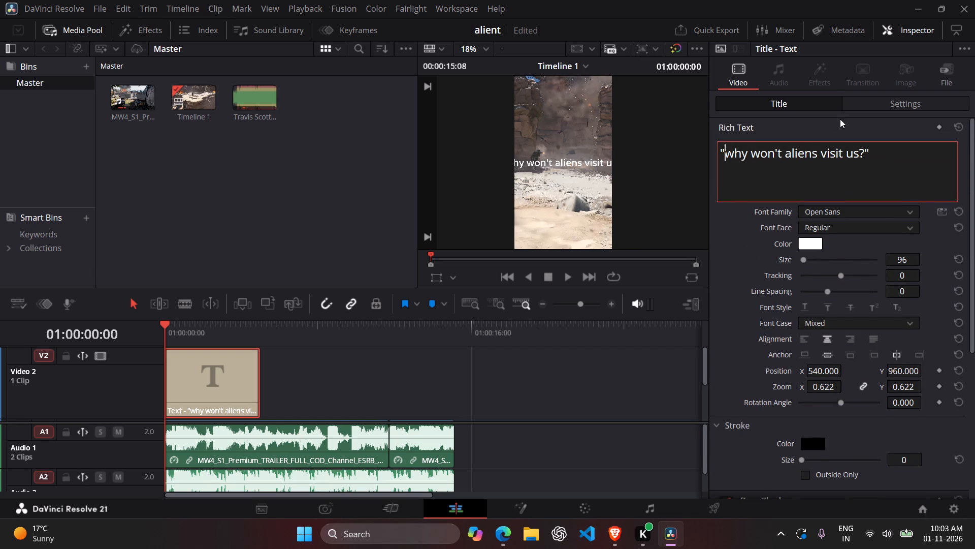
click(862, 103)
scroll(770, 168, up, 3)
scroll(768, 171, down, 5)
scroll(768, 175, up, 1)
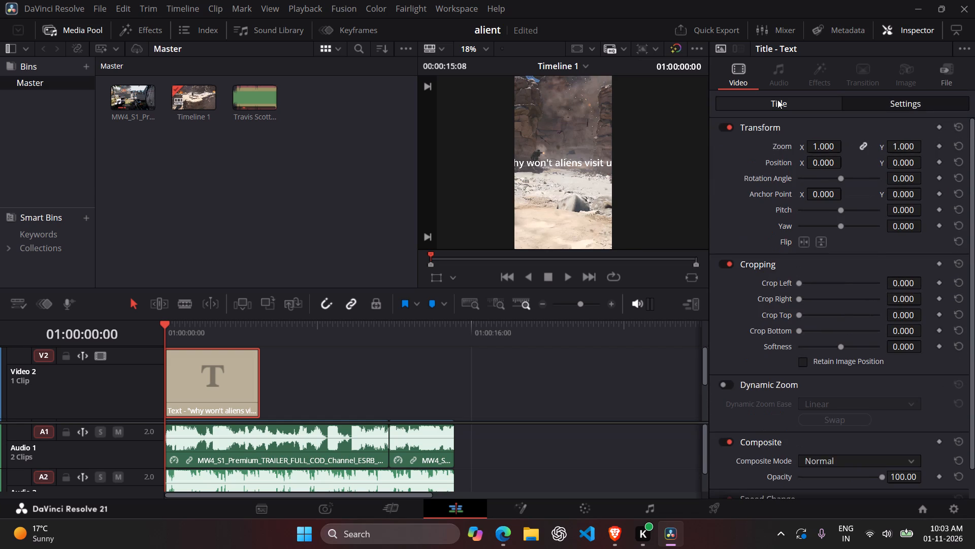
Give the caption title a black stroke of size 4.
click(777, 100)
scroll(796, 264, down, 7)
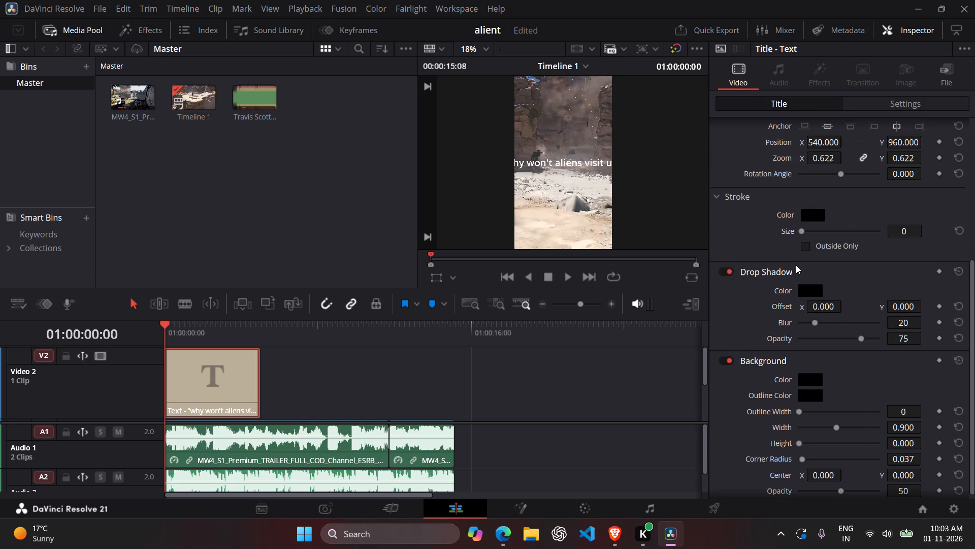
scroll(793, 276, down, 3)
scroll(771, 326, up, 1)
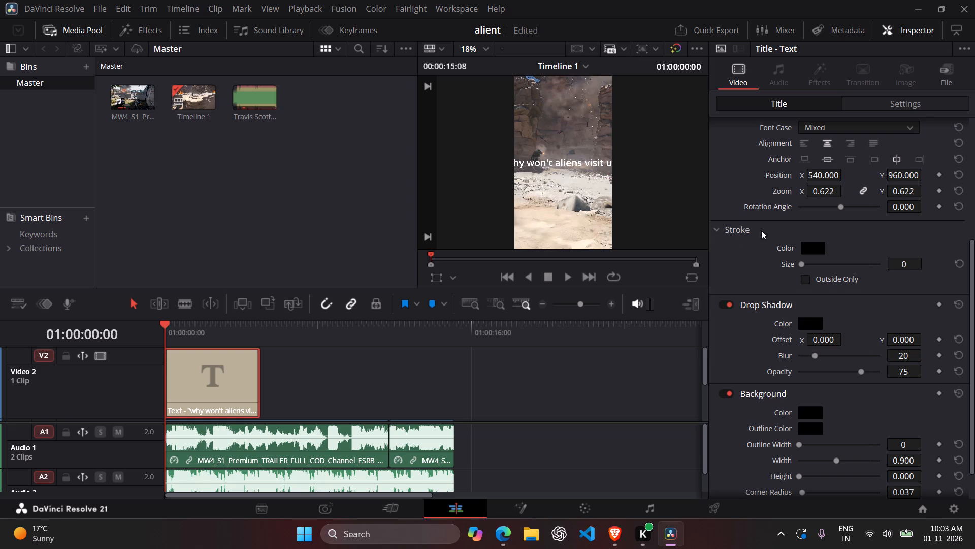
drag(802, 264, 817, 265)
drag(817, 265, 820, 265)
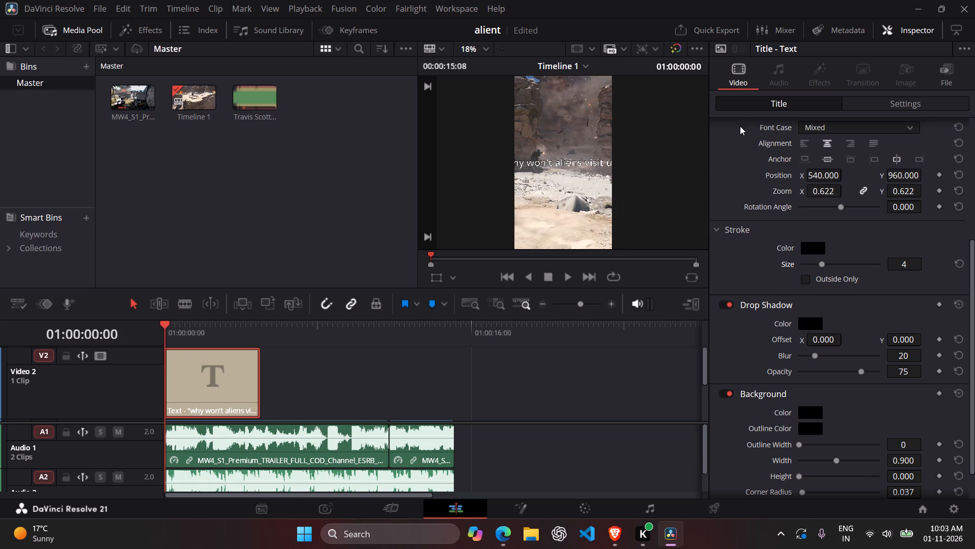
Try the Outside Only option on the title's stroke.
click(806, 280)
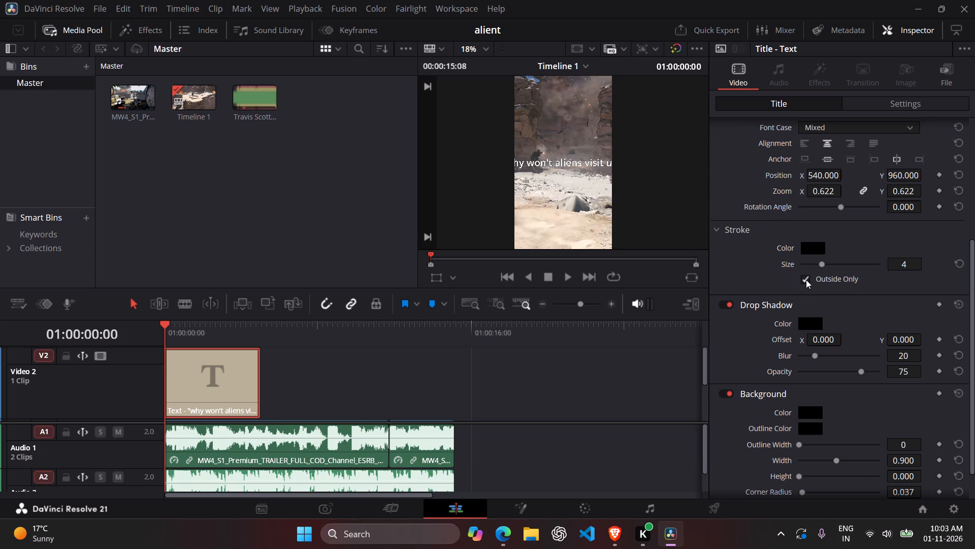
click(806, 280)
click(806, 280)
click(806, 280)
Scale the caption down in the viewer to about 0.44 zoom so the whole line fits within the frame's width.
click(899, 36)
click(838, 164)
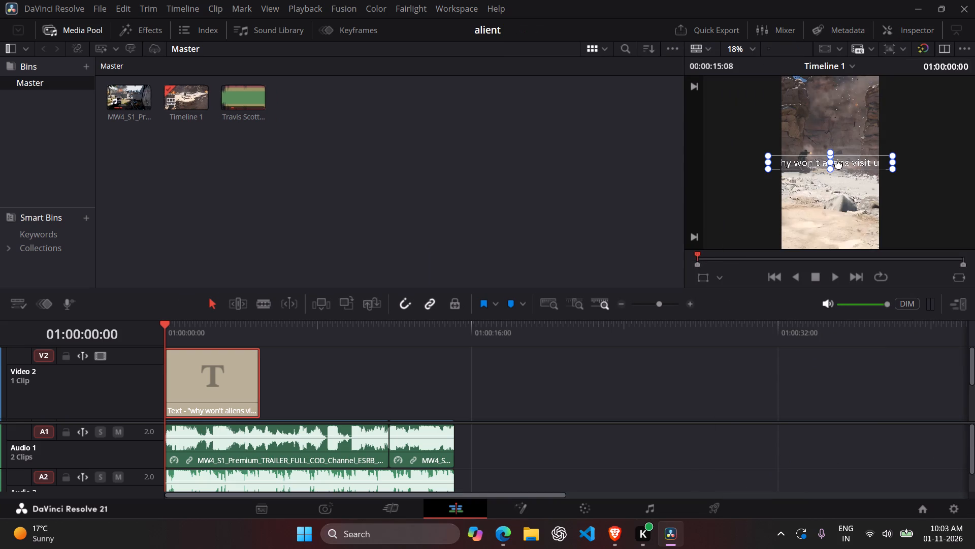
drag(894, 172, 881, 172)
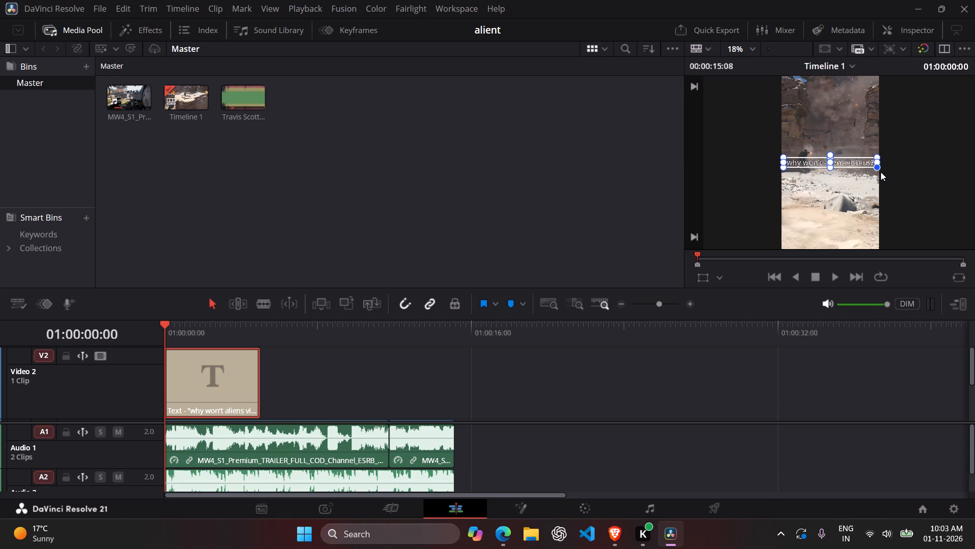
drag(881, 172, 878, 172)
Move the caption from the middle of the frame up to near the top of the video, keeping it horizontally centred.
drag(853, 163, 854, 148)
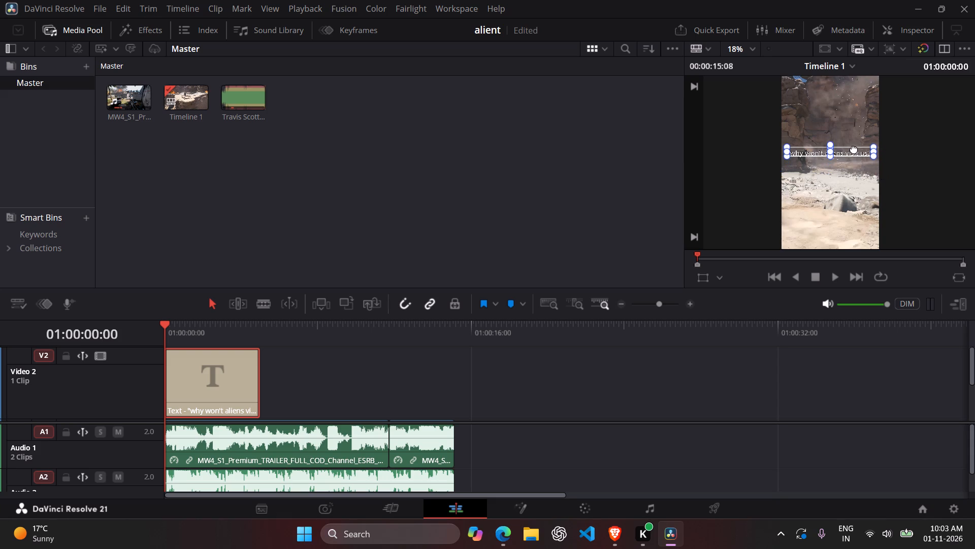
drag(854, 148, 854, 132)
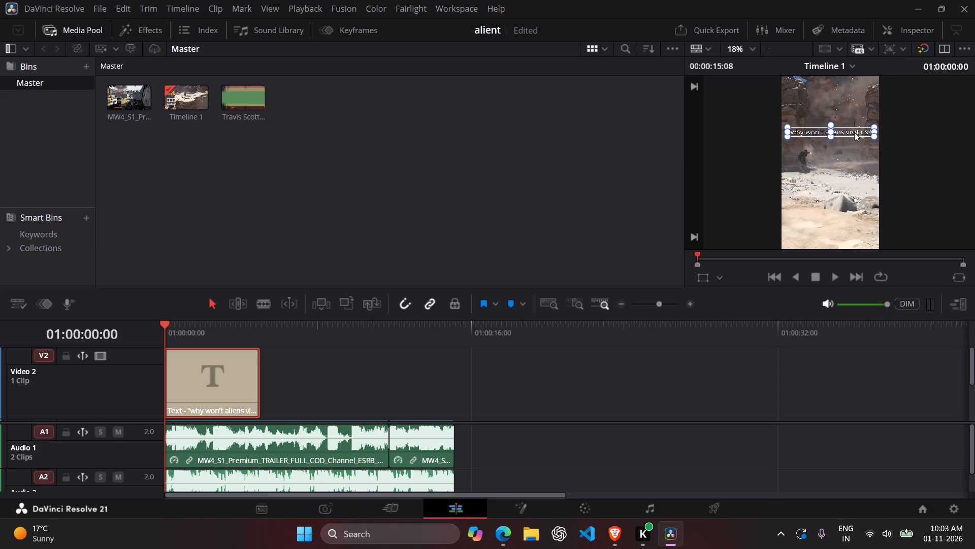
scroll(835, 159, up, 16)
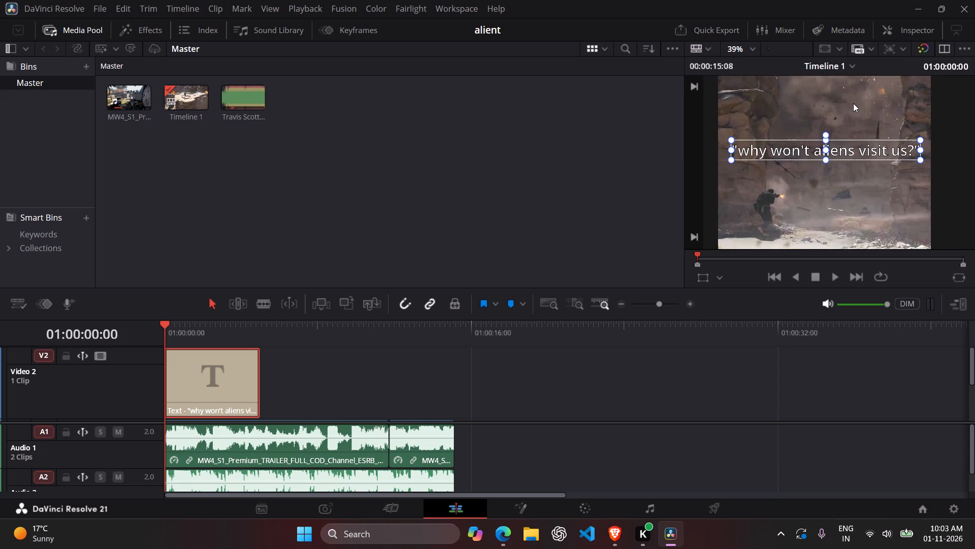
scroll(852, 105, up, 3)
scroll(850, 109, down, 10)
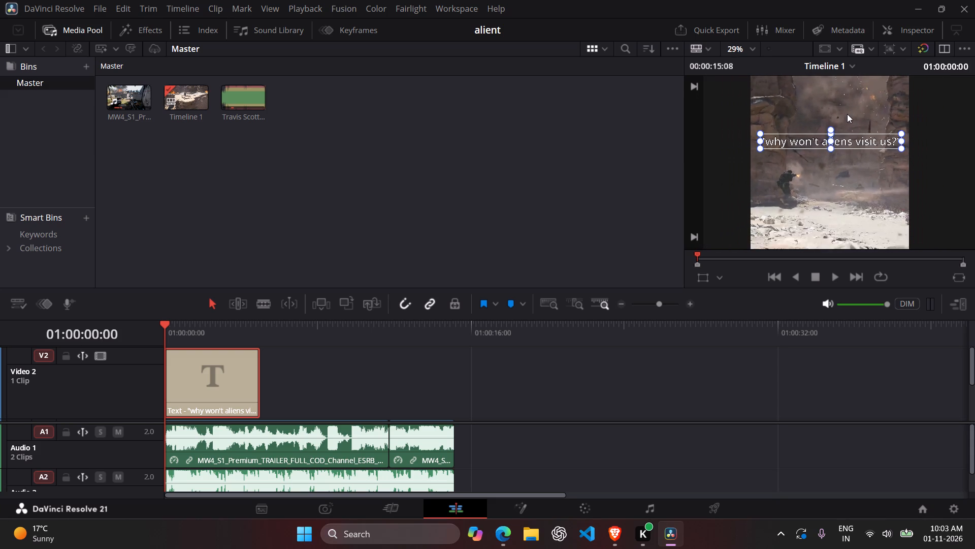
scroll(847, 114, down, 10)
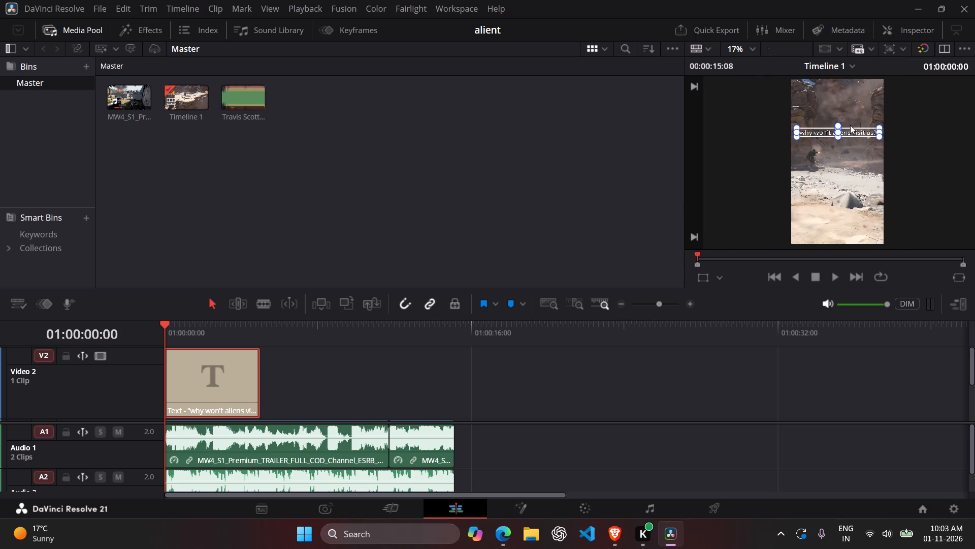
drag(850, 131, 850, 118)
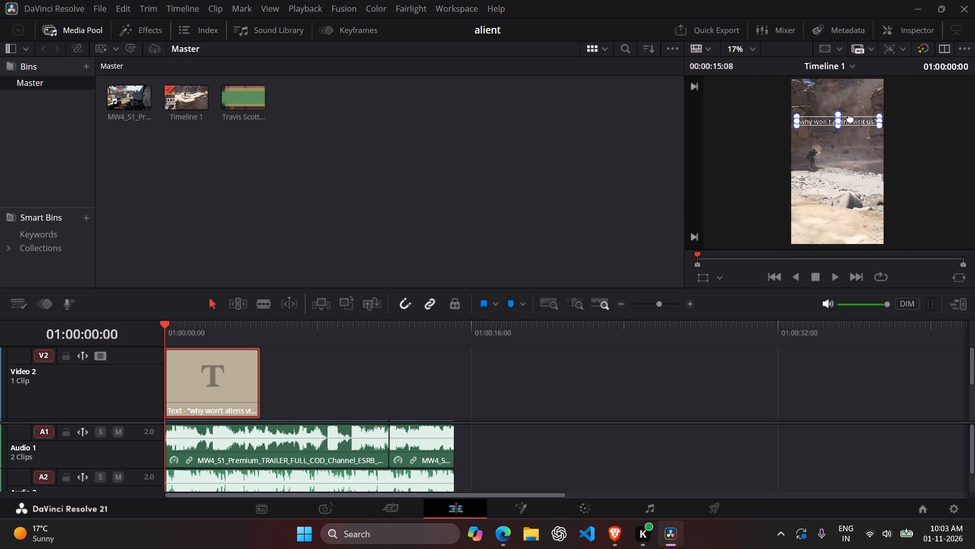
drag(850, 118, 851, 107)
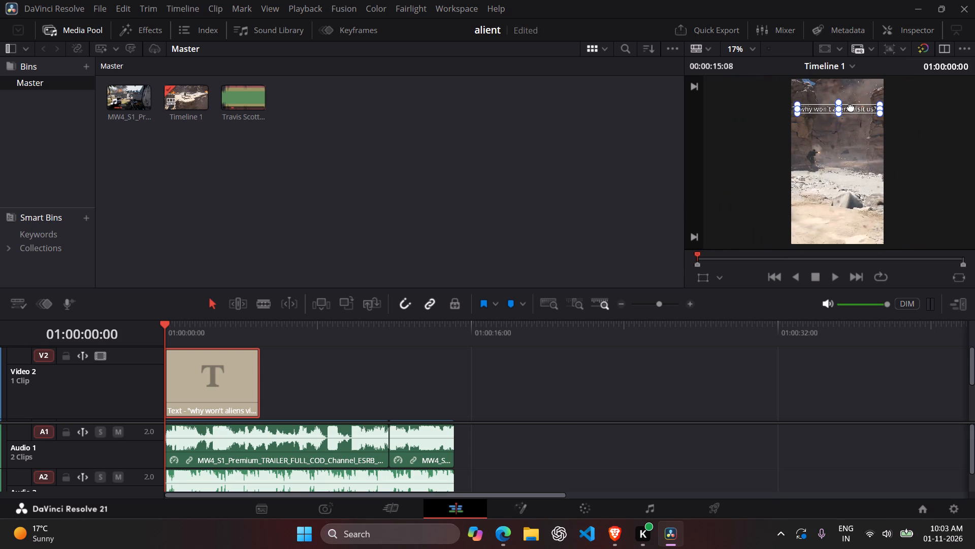
drag(851, 107, 850, 105)
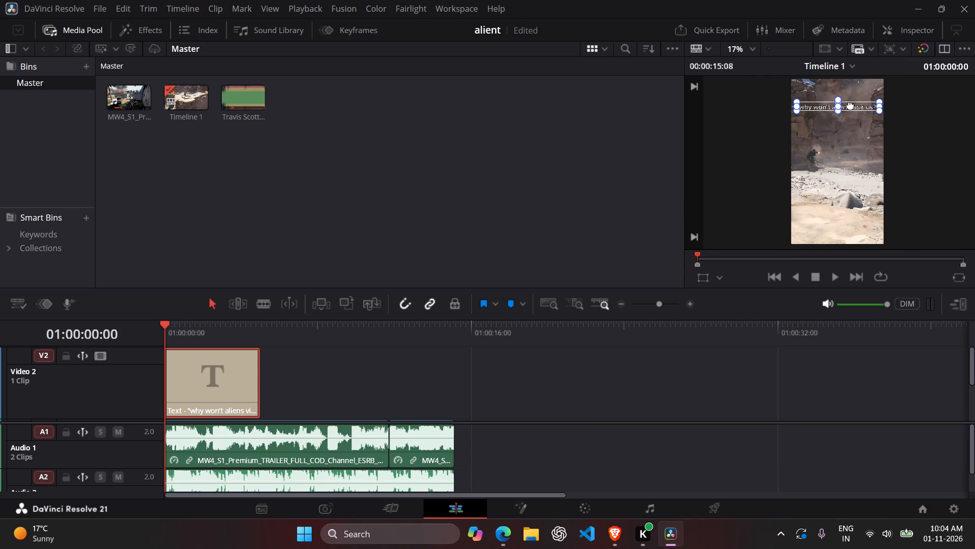
drag(850, 105, 850, 106)
scroll(853, 91, up, 5)
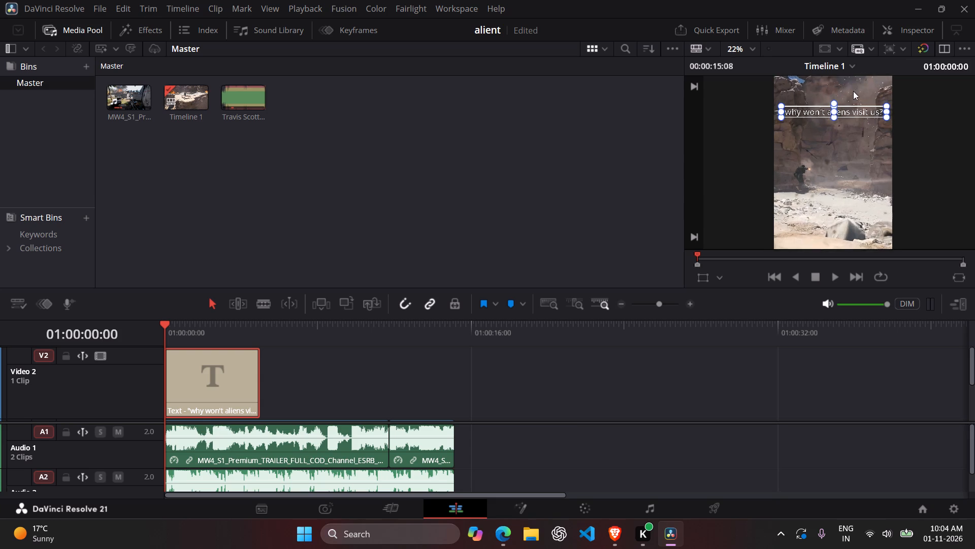
scroll(853, 91, down, 2)
click(859, 86)
scroll(892, 86, down, 3)
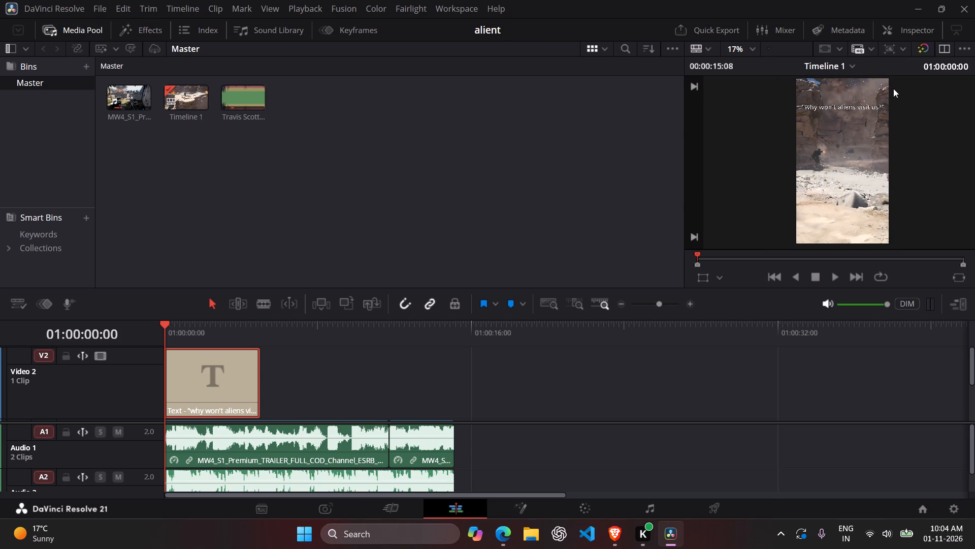
Check the caption's placement in the viewer and nudge it slightly lower, to about X 541, Y 1557.
scroll(899, 91, down, 1)
scroll(899, 91, up, 5)
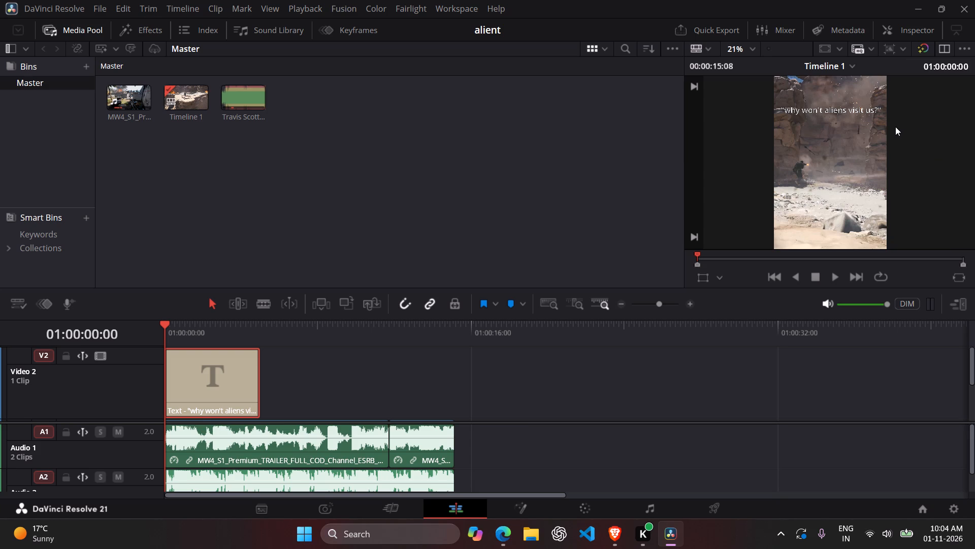
scroll(895, 106, down, 4)
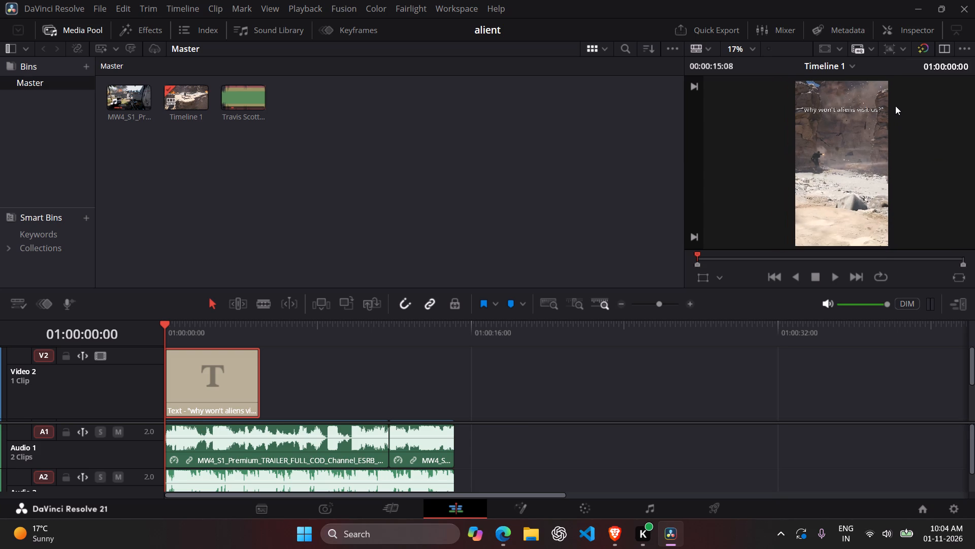
scroll(869, 91, up, 5)
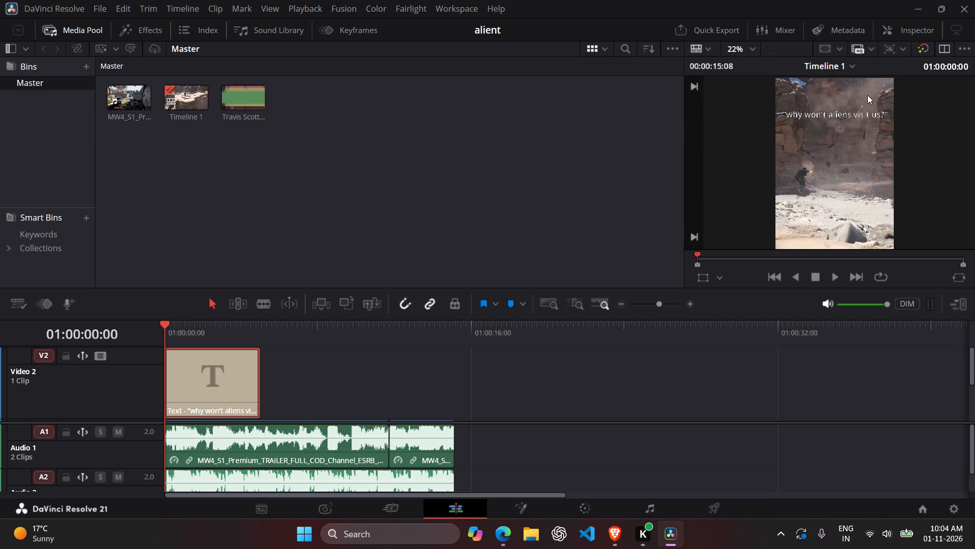
click(867, 110)
click(886, 119)
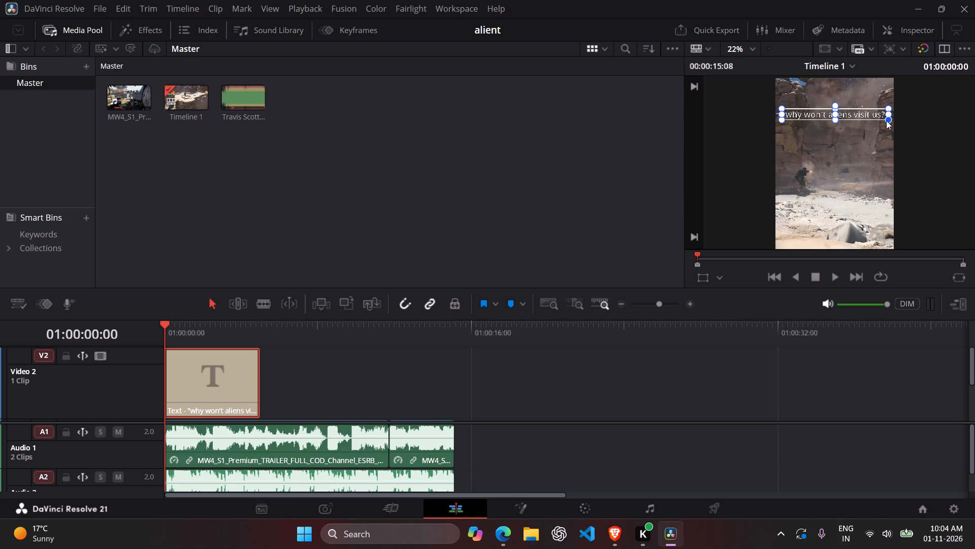
click(868, 112)
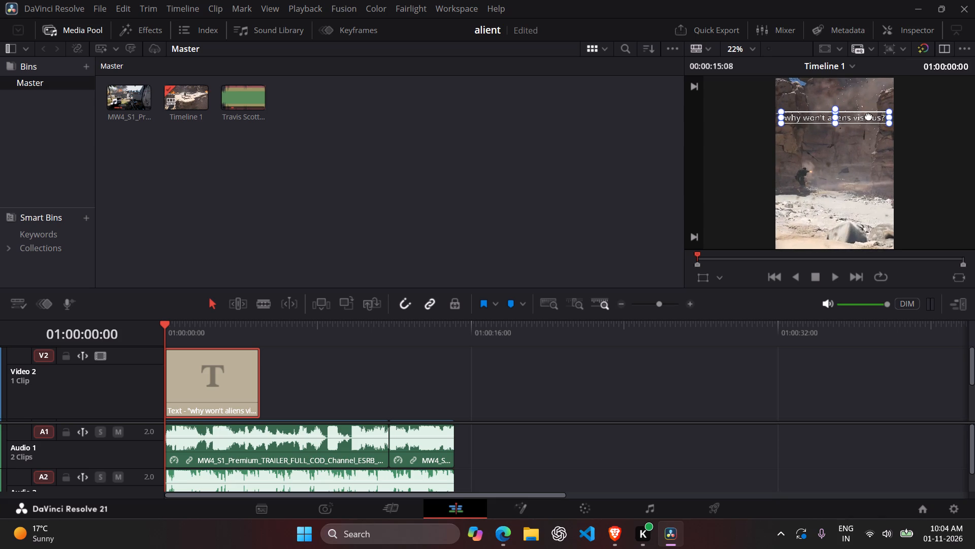
scroll(865, 116, down, 3)
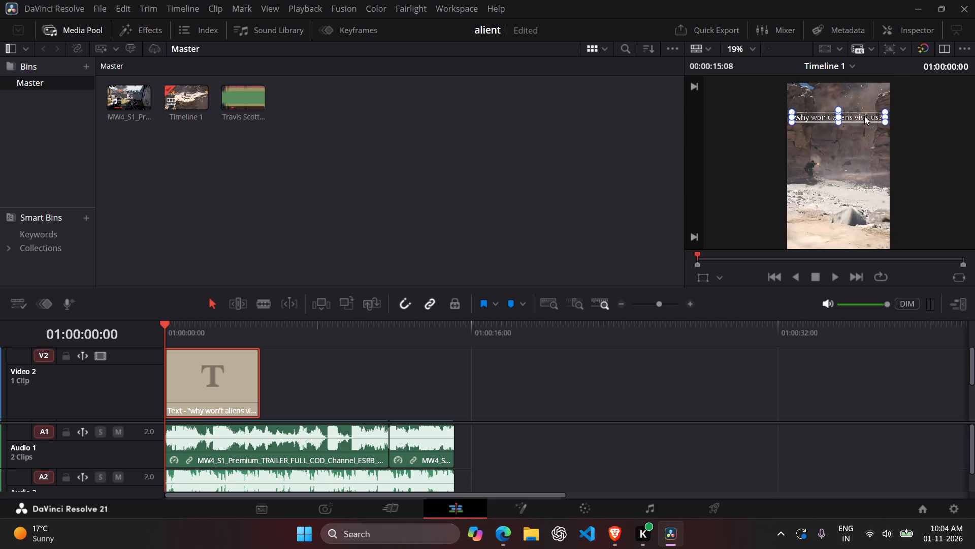
scroll(864, 116, down, 2)
click(934, 132)
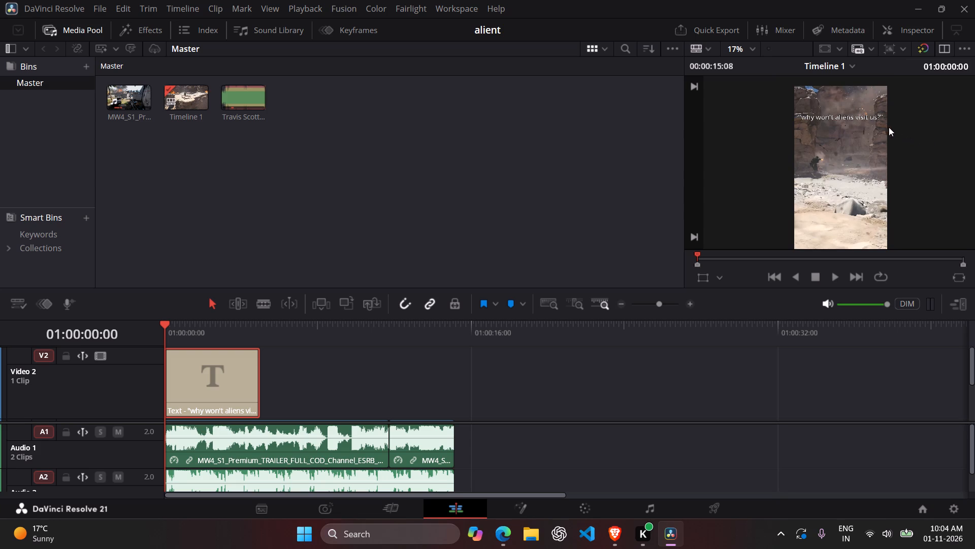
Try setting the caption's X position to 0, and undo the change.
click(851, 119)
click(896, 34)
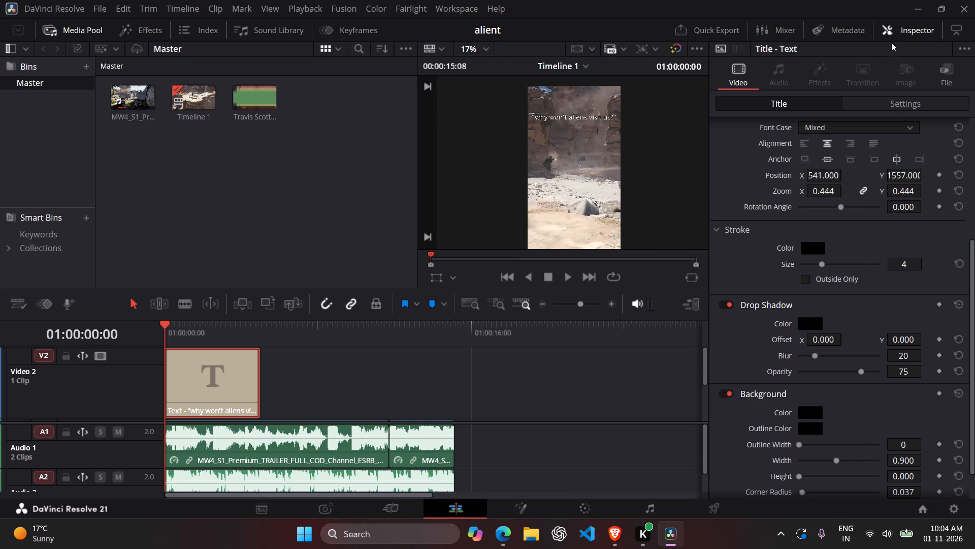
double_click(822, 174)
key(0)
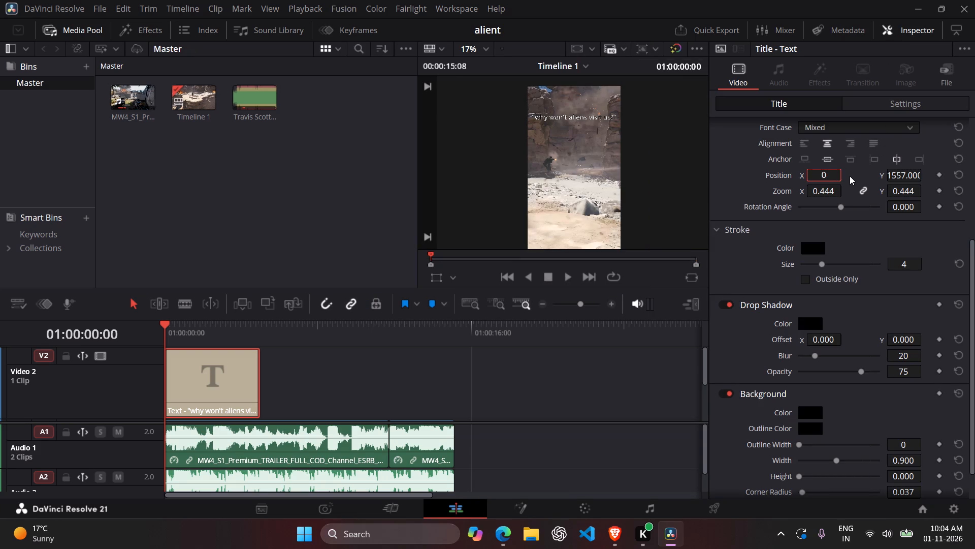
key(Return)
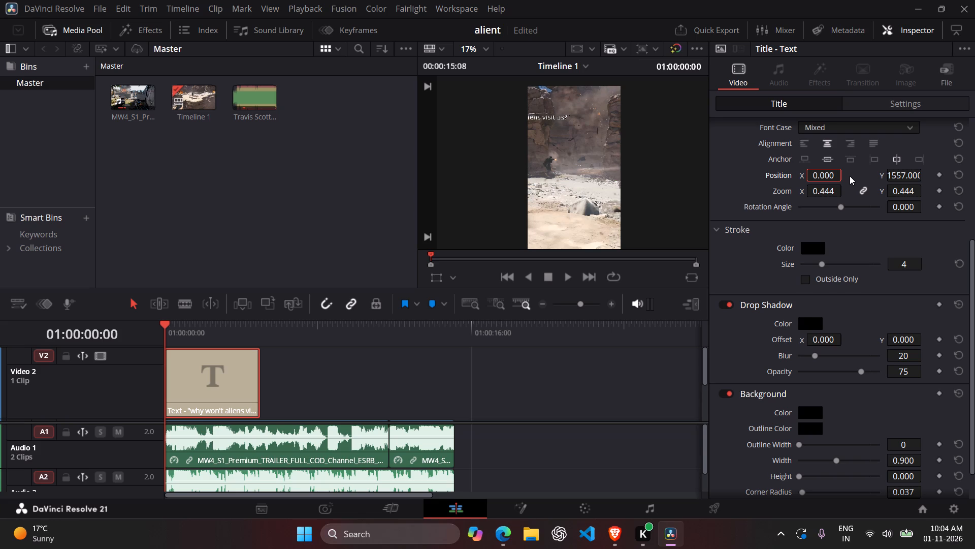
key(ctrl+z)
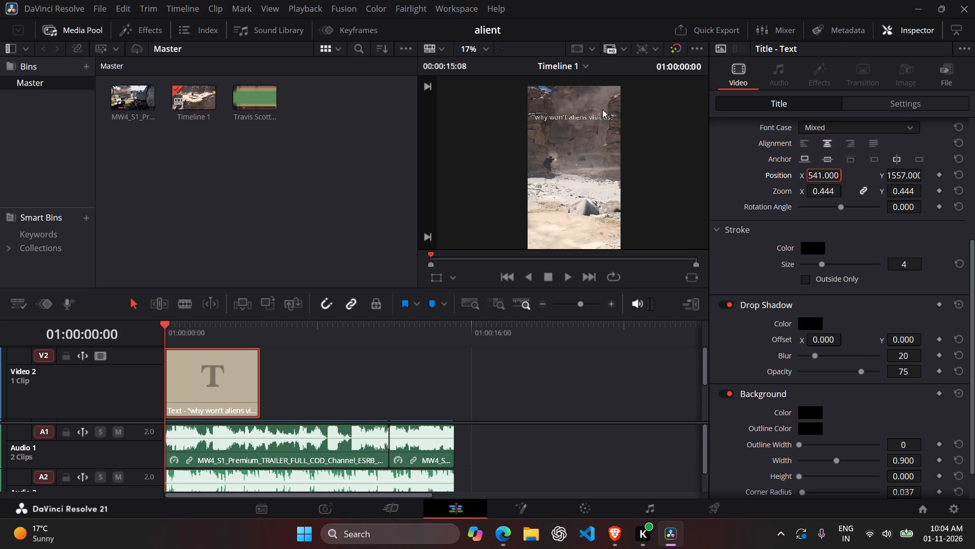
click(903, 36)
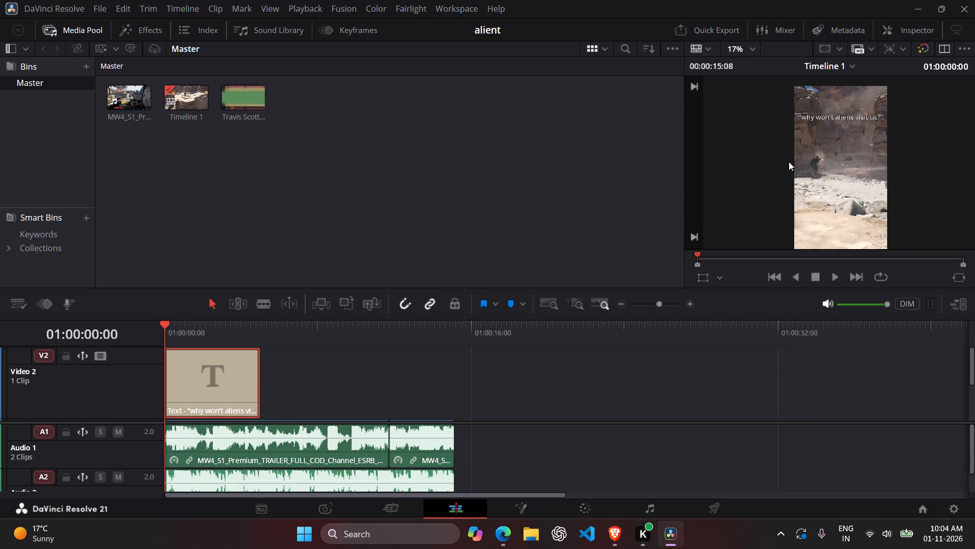
Extend the caption clip on Video 2 so it ends together with the trailer clips, at about 15 seconds.
drag(261, 382, 414, 382)
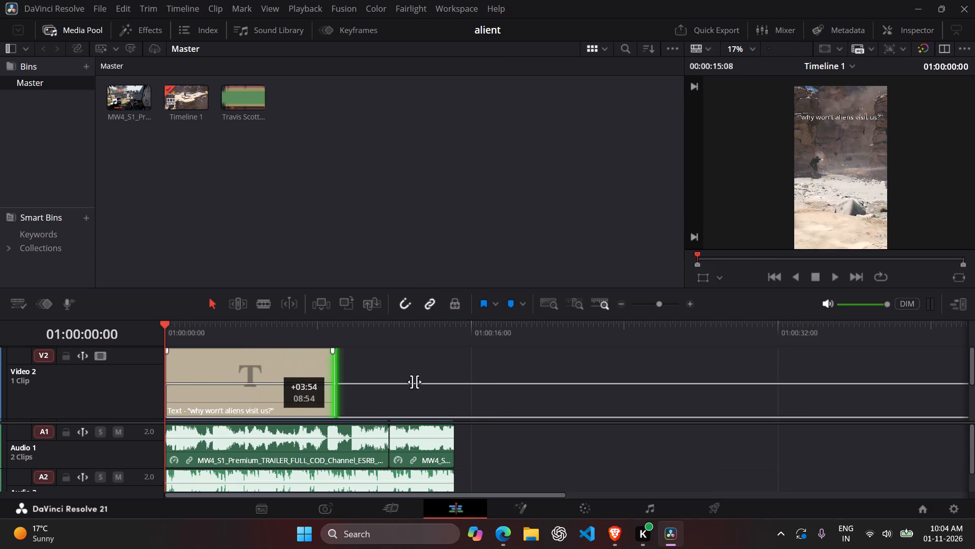
drag(414, 382, 460, 386)
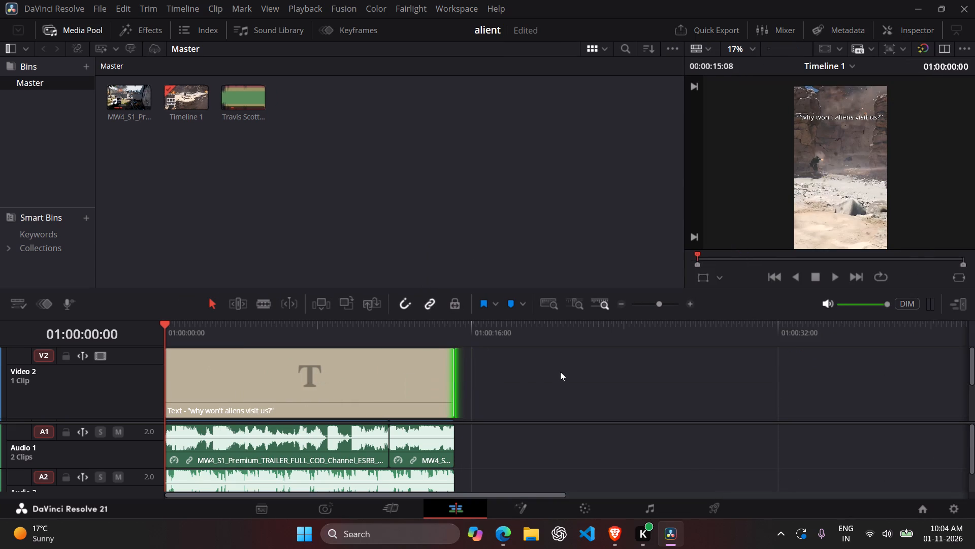
click(837, 120)
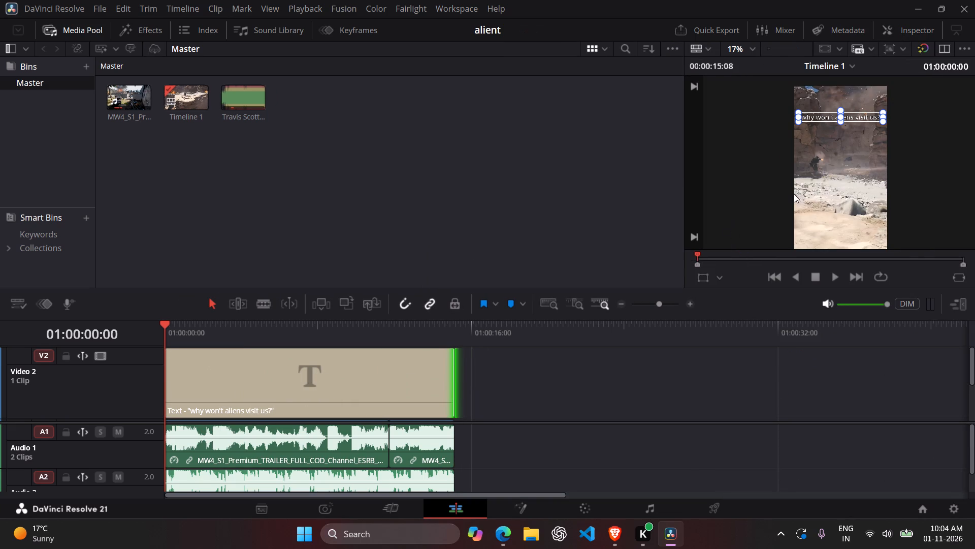
scroll(231, 379, down, 1)
scroll(231, 379, up, 2)
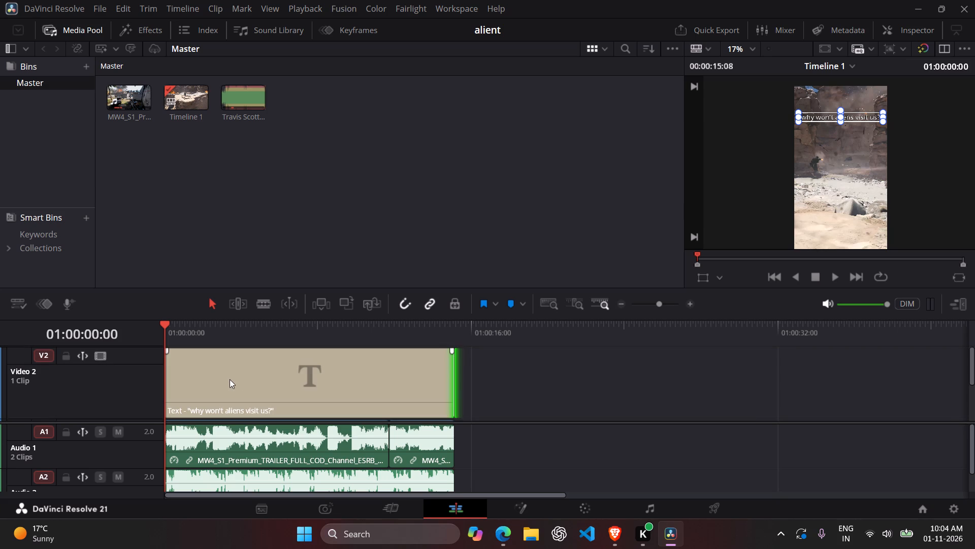
Copy the caption clip and add an empty third video track above it.
click(223, 379)
scroll(222, 380, up, 2)
key(ctrl+c)
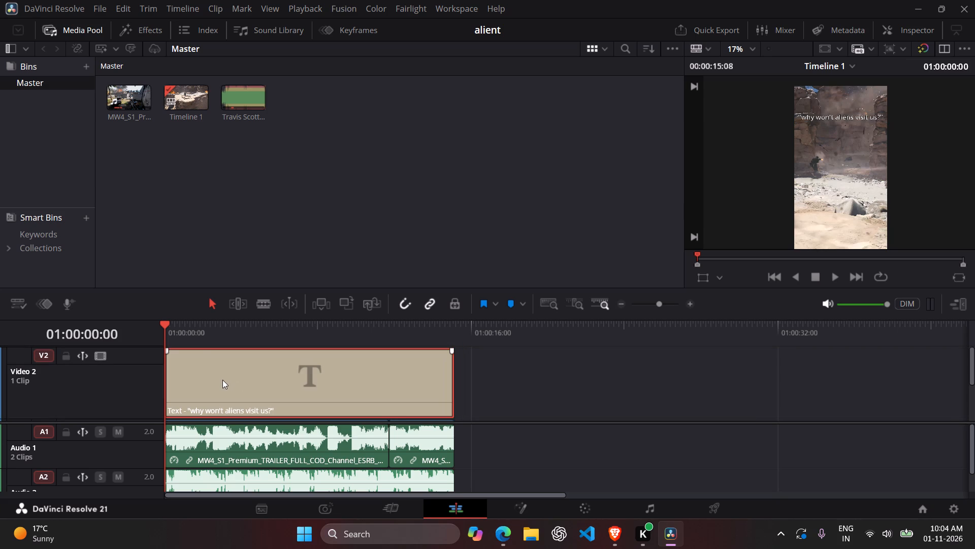
scroll(222, 380, up, 1)
click(120, 378)
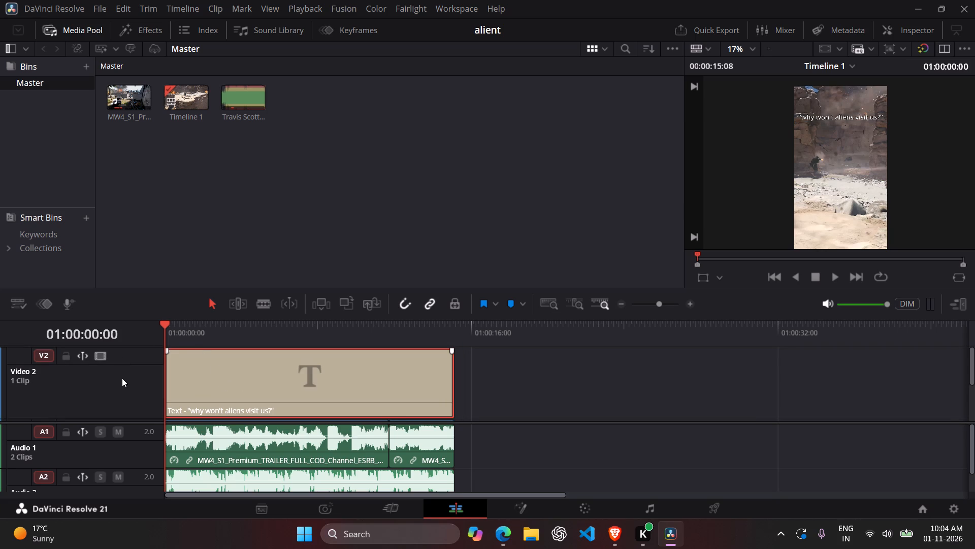
right_click(125, 378)
click(134, 384)
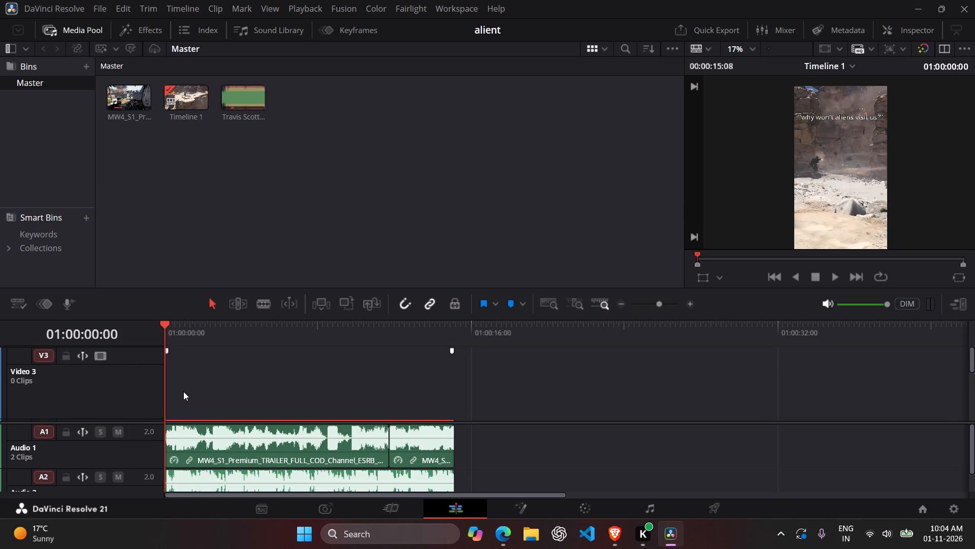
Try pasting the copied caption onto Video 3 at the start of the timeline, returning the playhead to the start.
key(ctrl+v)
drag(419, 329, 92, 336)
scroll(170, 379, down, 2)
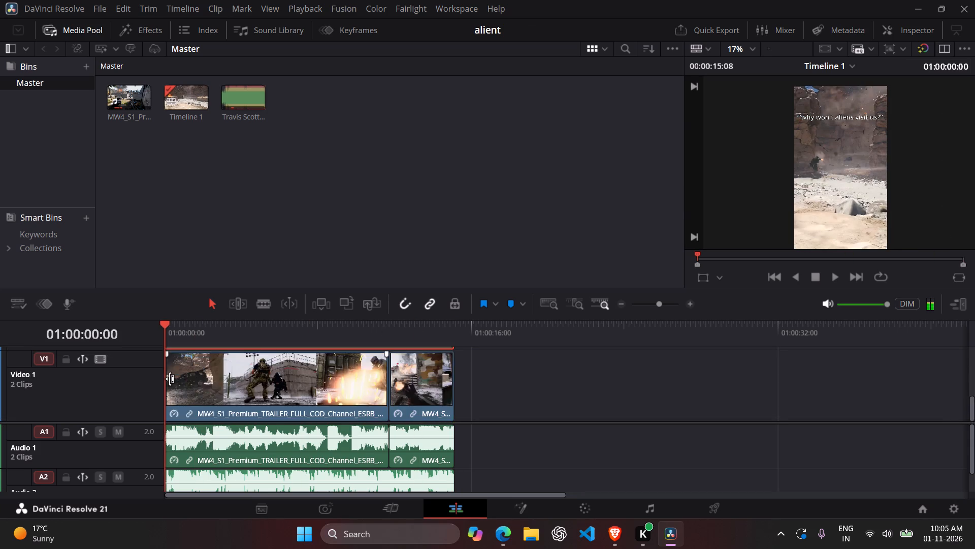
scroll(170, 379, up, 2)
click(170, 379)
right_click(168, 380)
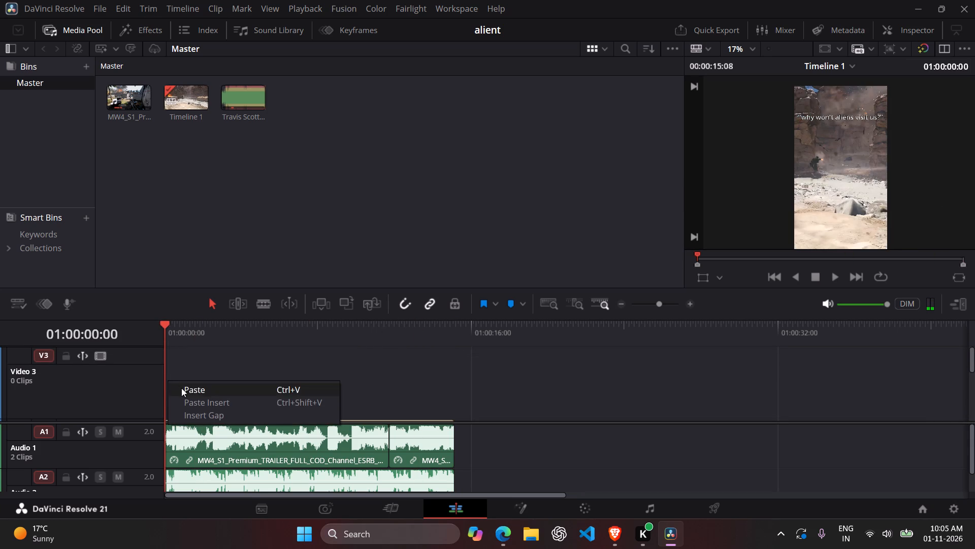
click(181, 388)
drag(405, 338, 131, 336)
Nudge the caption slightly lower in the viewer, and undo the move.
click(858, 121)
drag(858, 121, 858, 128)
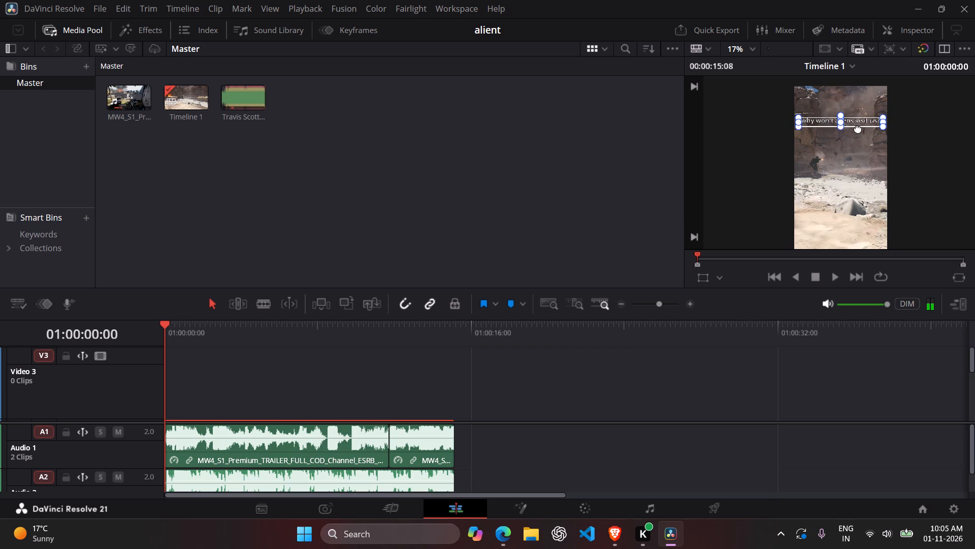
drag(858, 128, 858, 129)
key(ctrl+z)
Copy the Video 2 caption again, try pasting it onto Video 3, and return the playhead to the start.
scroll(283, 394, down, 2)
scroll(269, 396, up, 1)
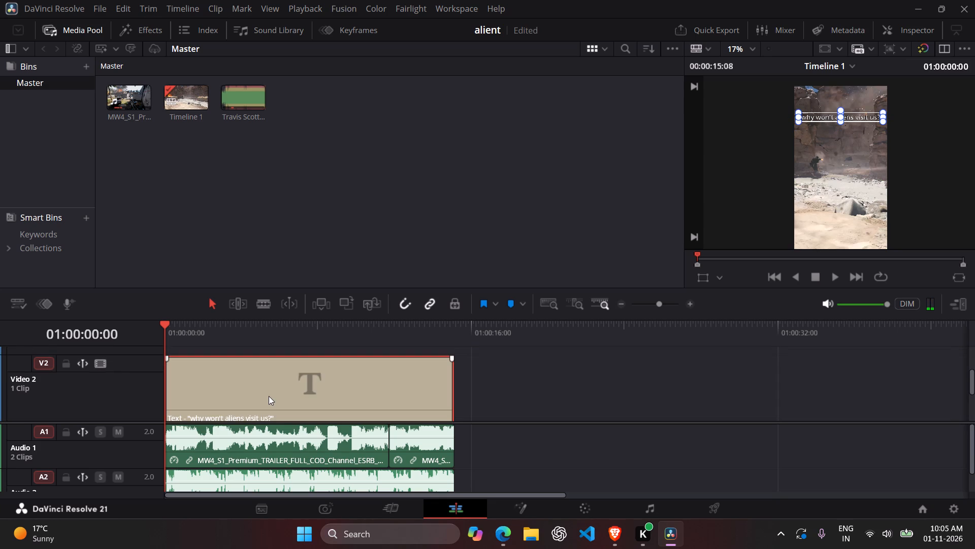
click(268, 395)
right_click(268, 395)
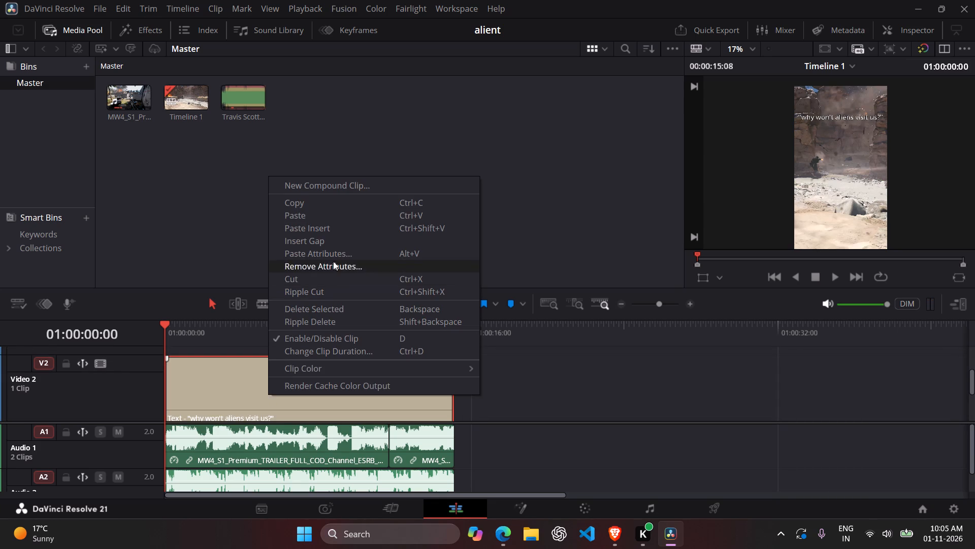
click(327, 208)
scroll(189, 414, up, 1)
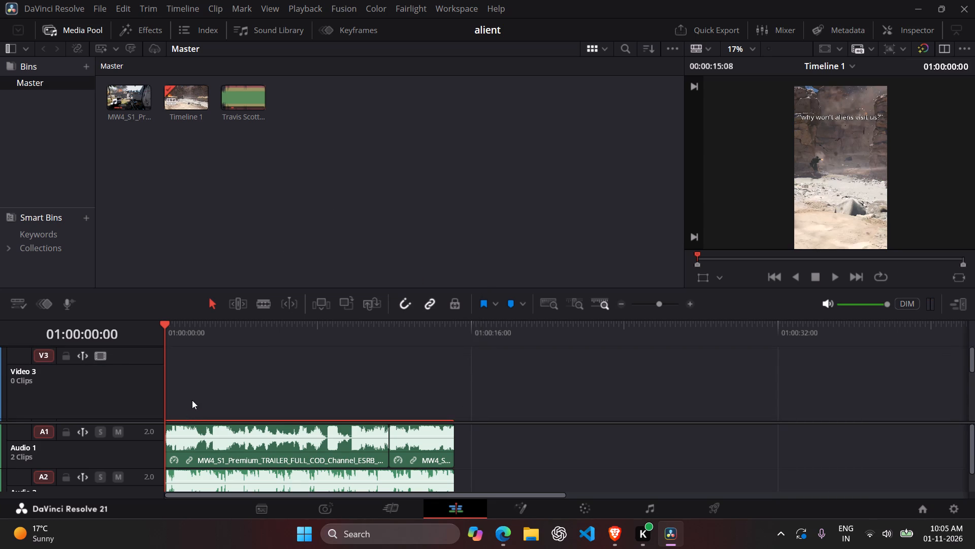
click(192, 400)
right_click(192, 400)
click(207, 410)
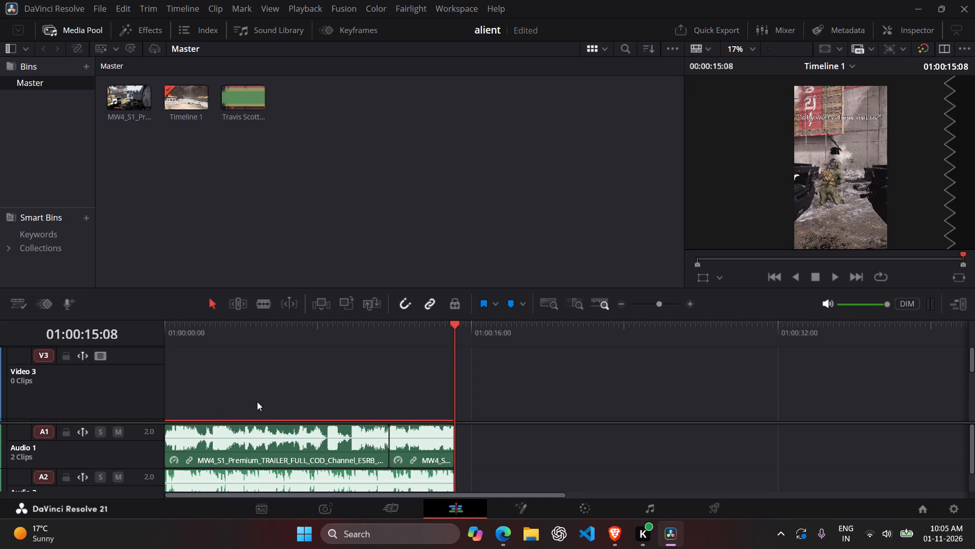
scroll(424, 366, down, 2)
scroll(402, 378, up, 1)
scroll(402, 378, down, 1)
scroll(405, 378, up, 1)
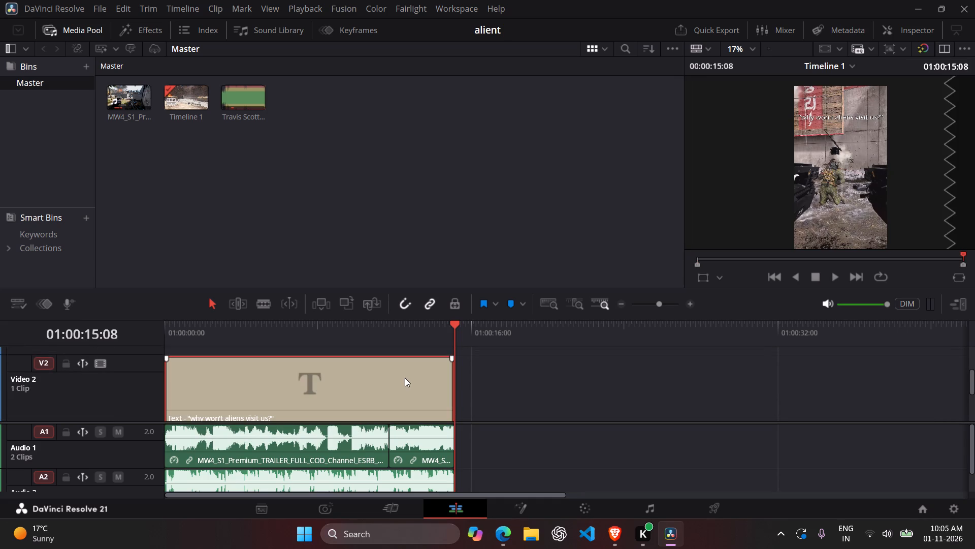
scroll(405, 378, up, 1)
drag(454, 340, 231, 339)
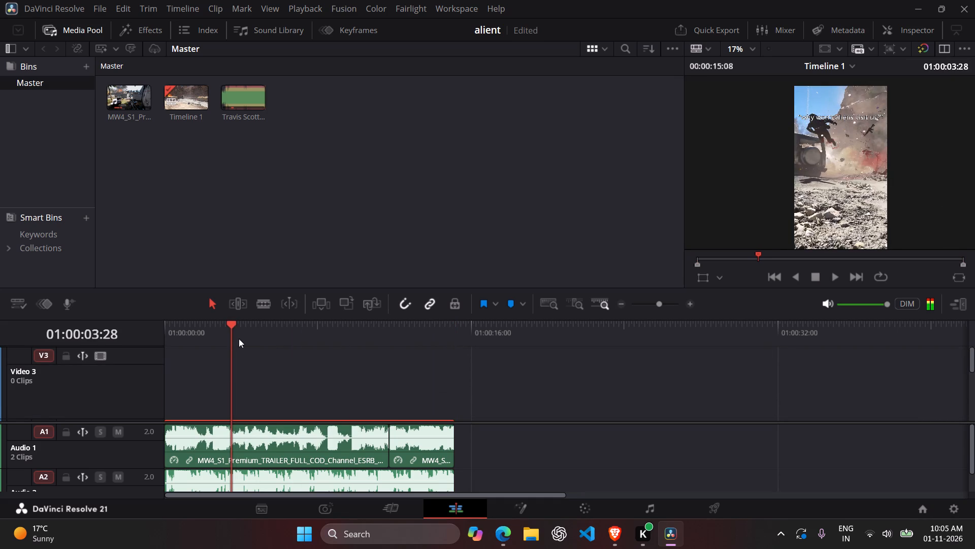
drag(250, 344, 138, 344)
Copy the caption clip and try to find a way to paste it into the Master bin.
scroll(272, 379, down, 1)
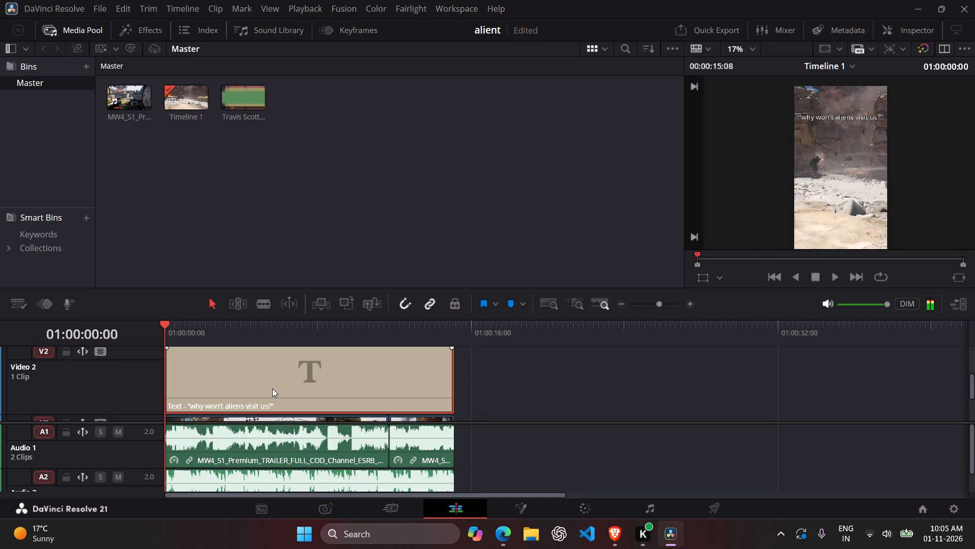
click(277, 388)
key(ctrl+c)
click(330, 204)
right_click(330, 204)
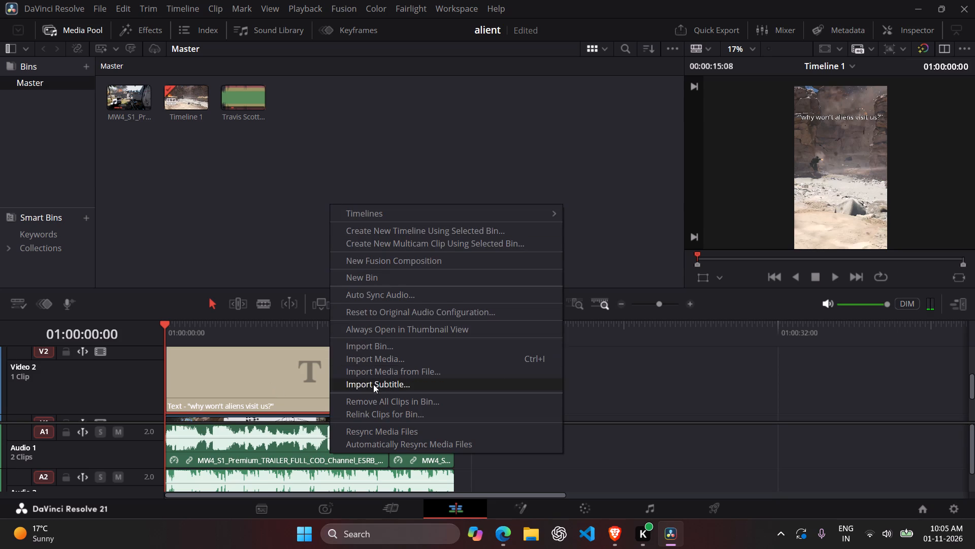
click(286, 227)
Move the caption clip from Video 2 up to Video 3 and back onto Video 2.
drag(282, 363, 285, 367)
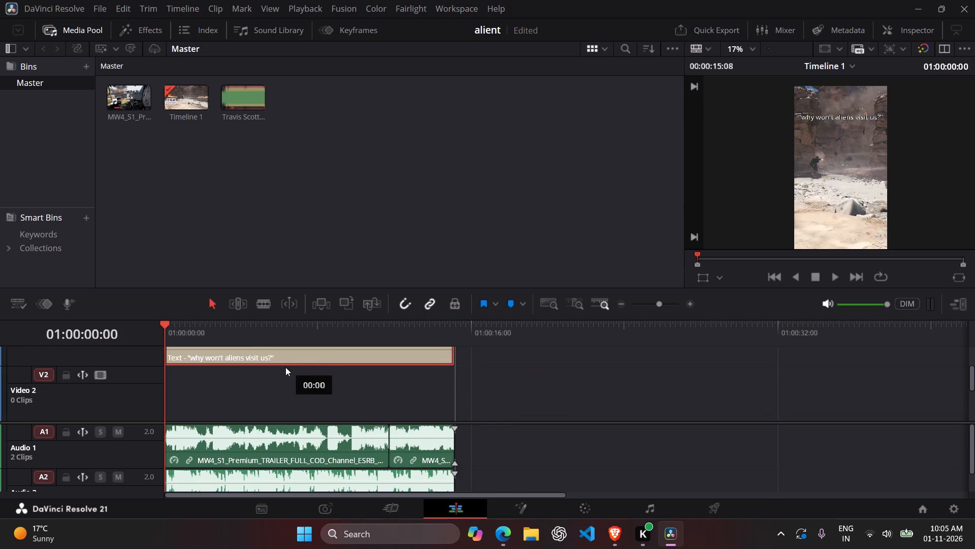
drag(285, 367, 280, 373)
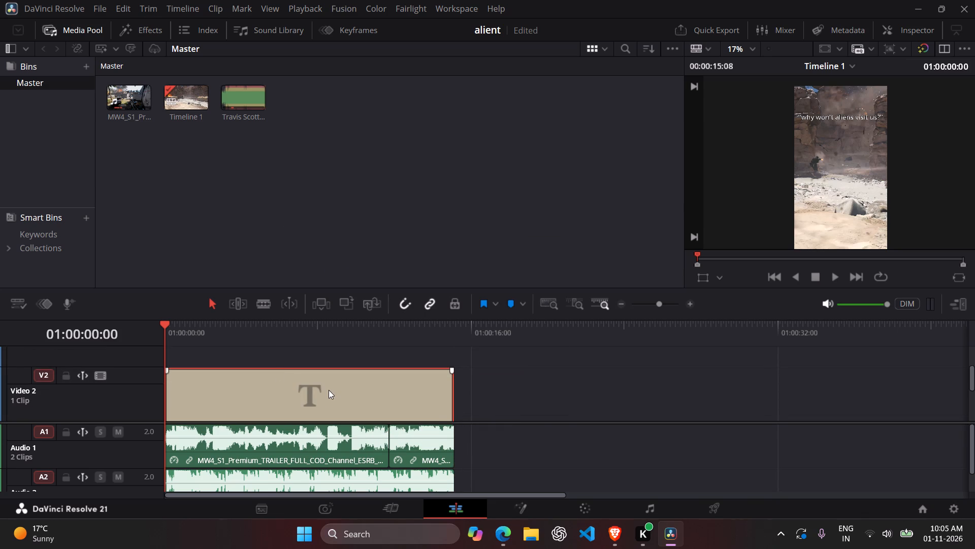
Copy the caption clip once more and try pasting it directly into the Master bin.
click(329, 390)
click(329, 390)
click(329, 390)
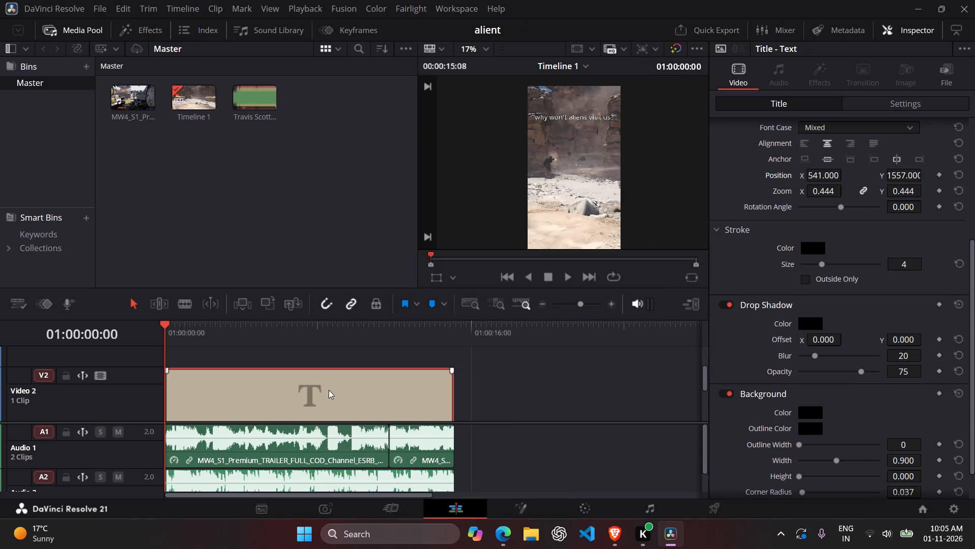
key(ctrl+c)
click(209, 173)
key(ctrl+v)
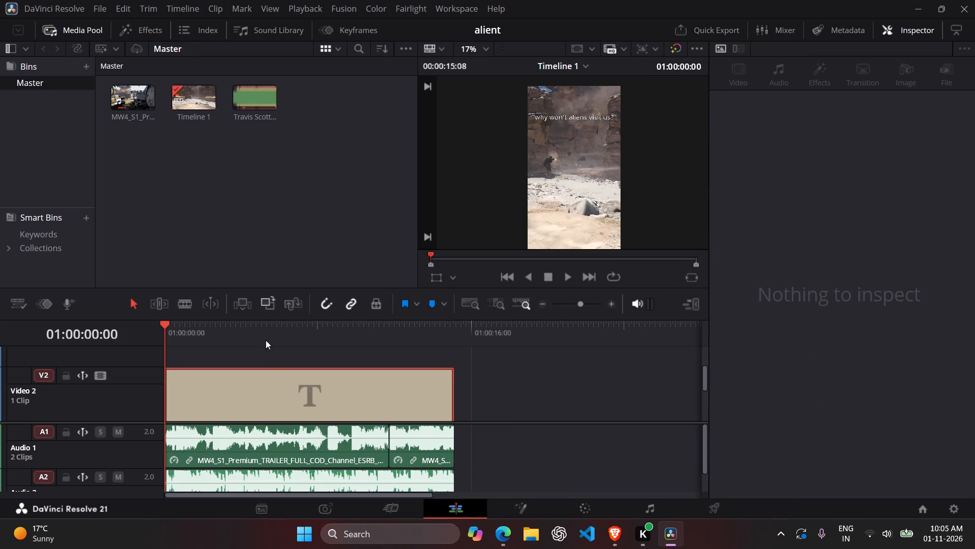
Add the Video 2 caption from the timeline to the Master bin as a reusable title.
drag(266, 377, 267, 249)
scroll(246, 418, down, 2)
scroll(248, 378, up, 1)
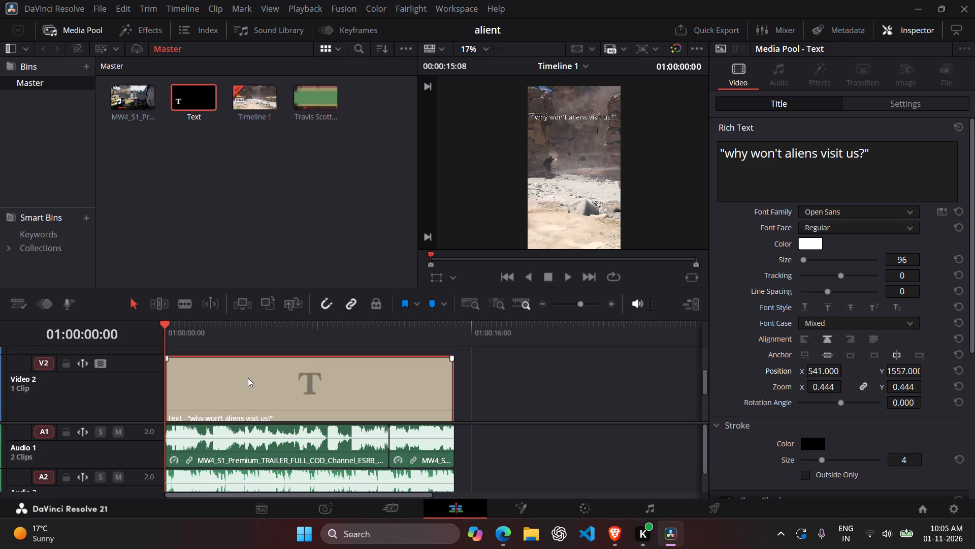
Close the Inspector and place the Text title from the Master bin on Video 3, starting at 01:00:00:00.
click(911, 30)
scroll(232, 368, up, 1)
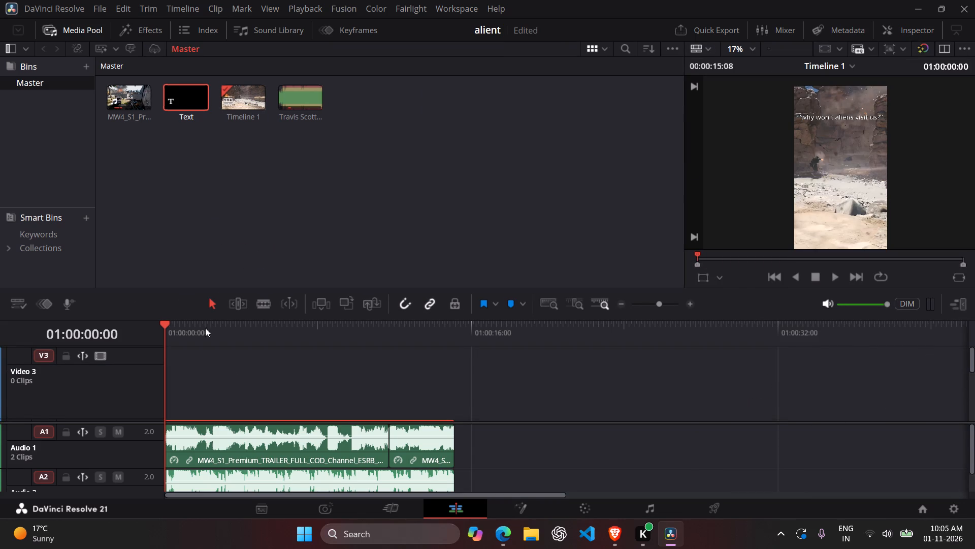
drag(190, 107, 190, 375)
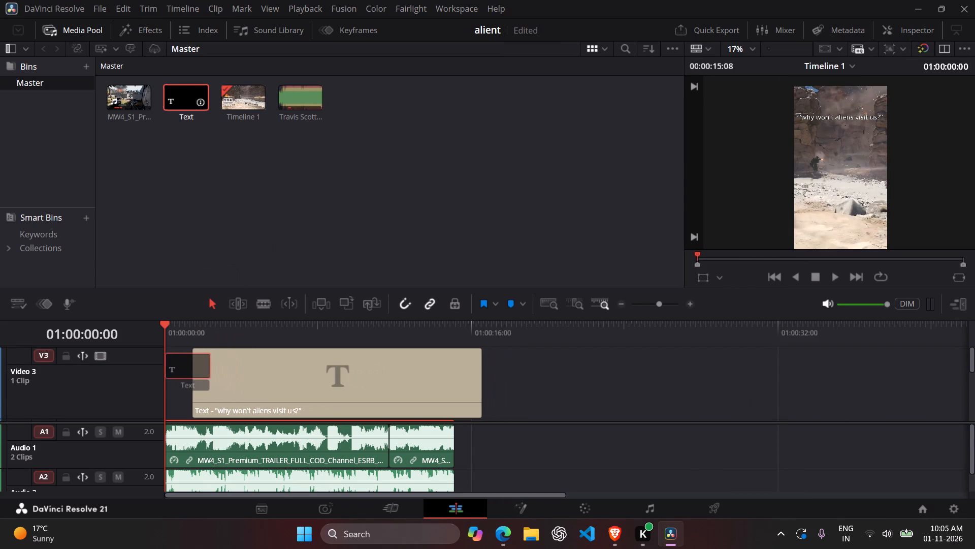
drag(190, 375, 168, 375)
click(223, 384)
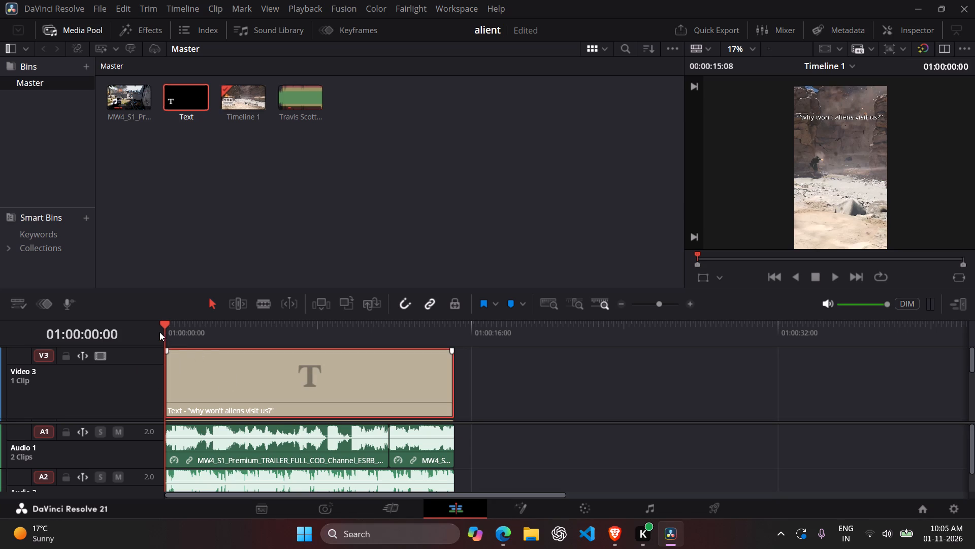
With the playhead near 01:00:01:03, transform the Video 3 caption in the viewer so it sits just below the original caption.
drag(157, 328, 171, 329)
drag(164, 325, 185, 332)
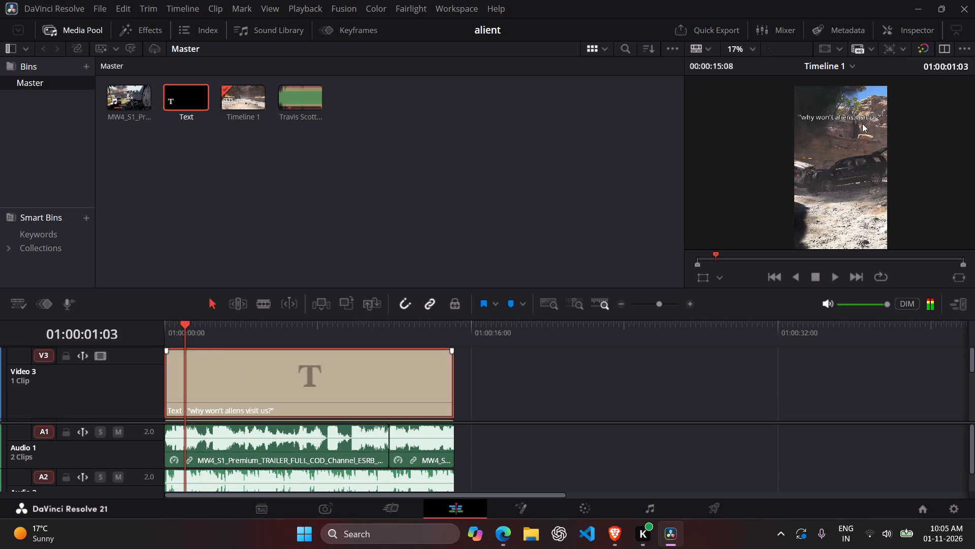
click(698, 284)
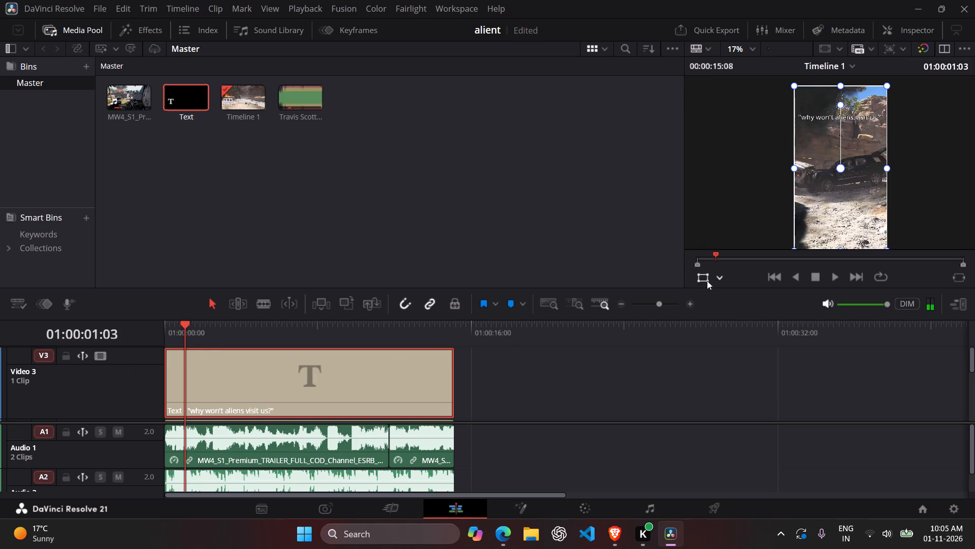
drag(835, 117, 834, 133)
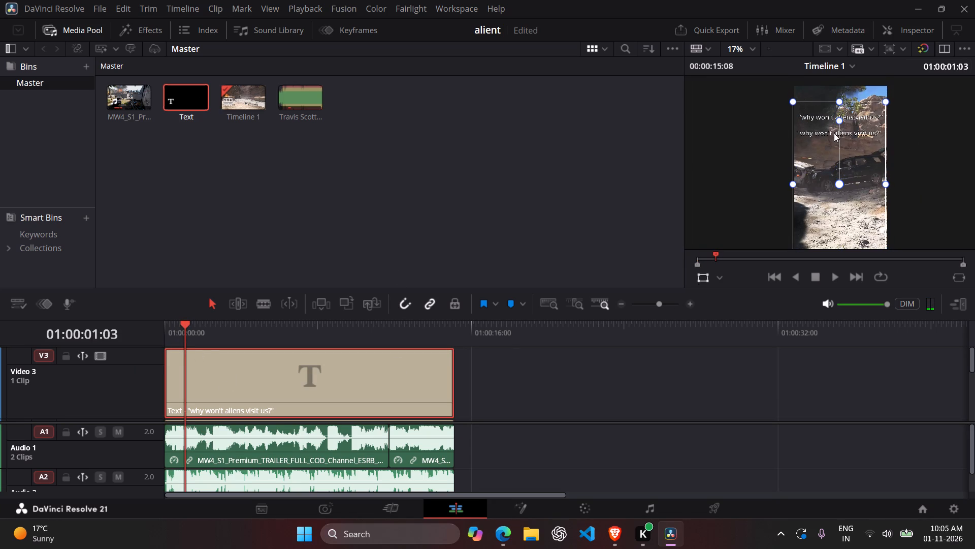
drag(834, 133, 835, 134)
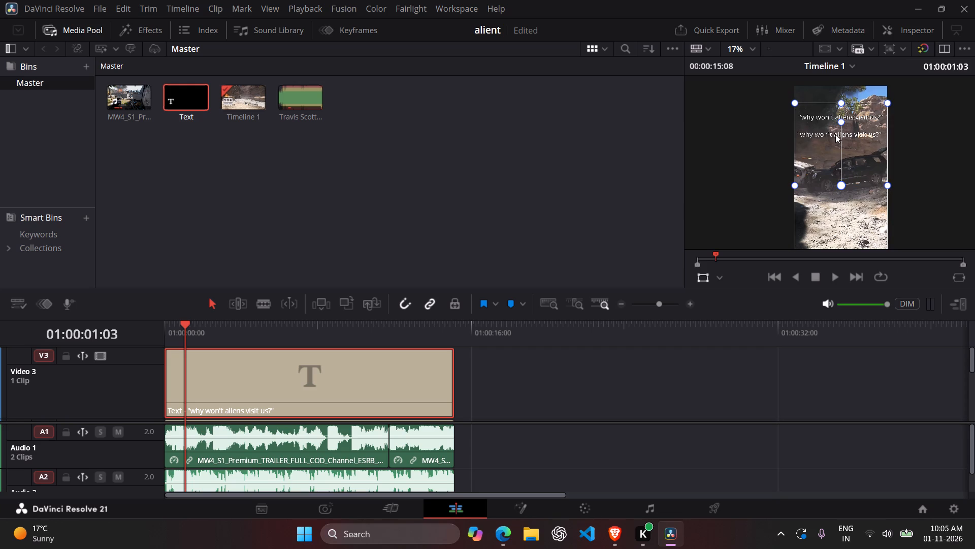
drag(835, 134, 834, 134)
Replace the Video 3 caption's text with "average human disagreement:" and close the Inspector.
click(909, 25)
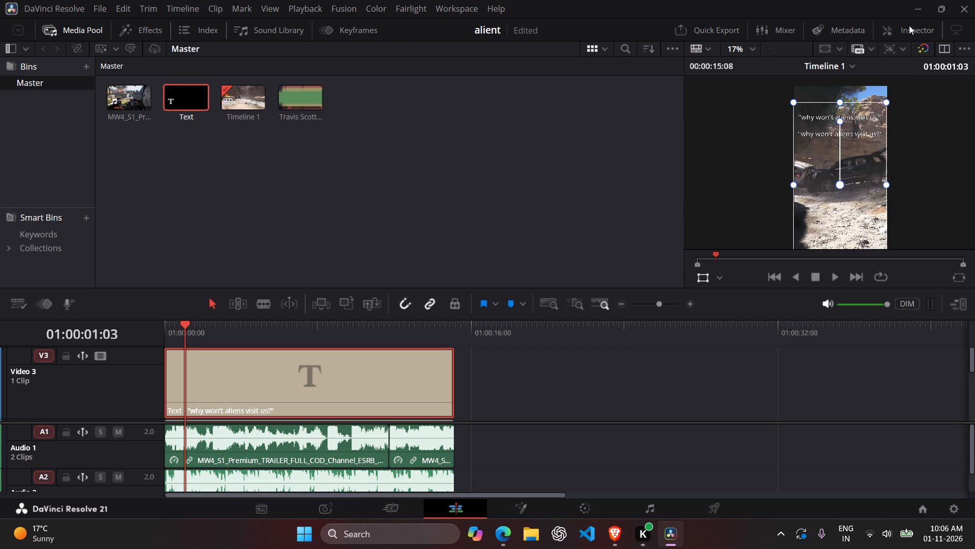
drag(878, 148, 687, 162)
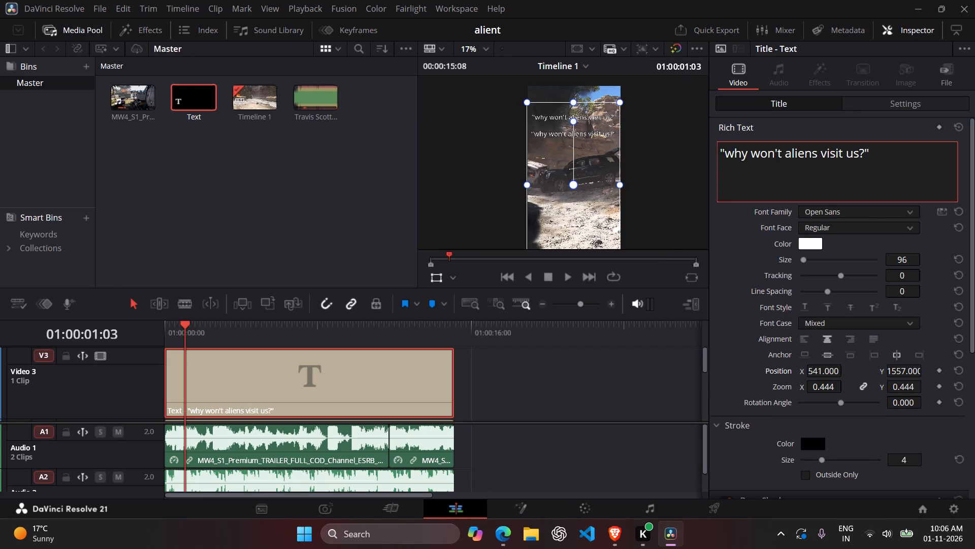
drag(915, 158, 731, 145)
text(ave)
drag(816, 163, 755, 150)
drag(780, 148, 720, 152)
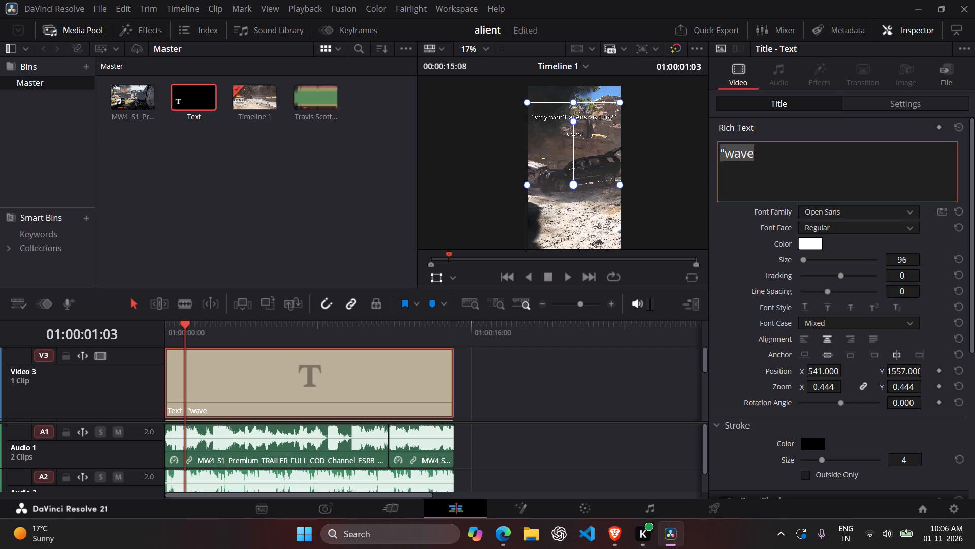
drag(720, 152, 719, 152)
key(a)
key(v)
key(e)
key(r)
text(age human di)
text(sagreement)
key(shift+colon)
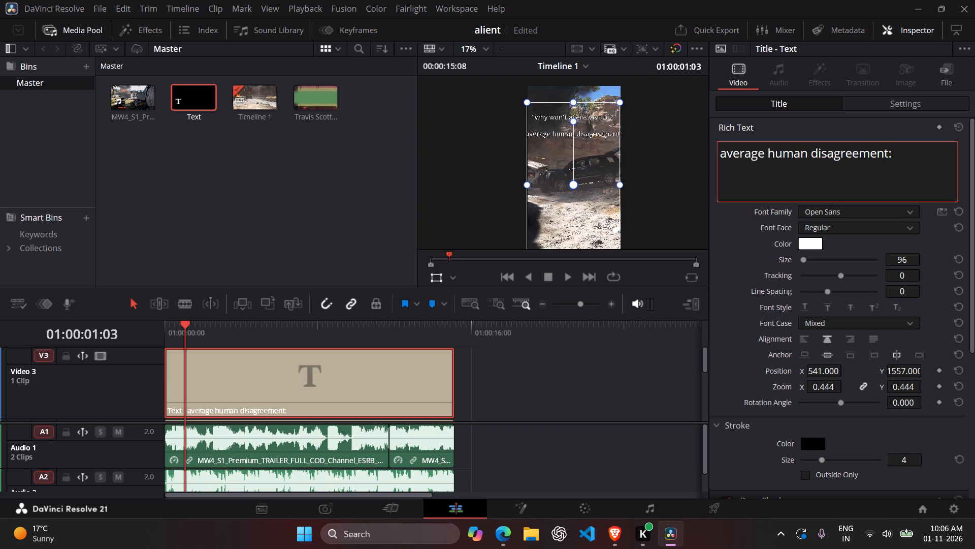
click(904, 36)
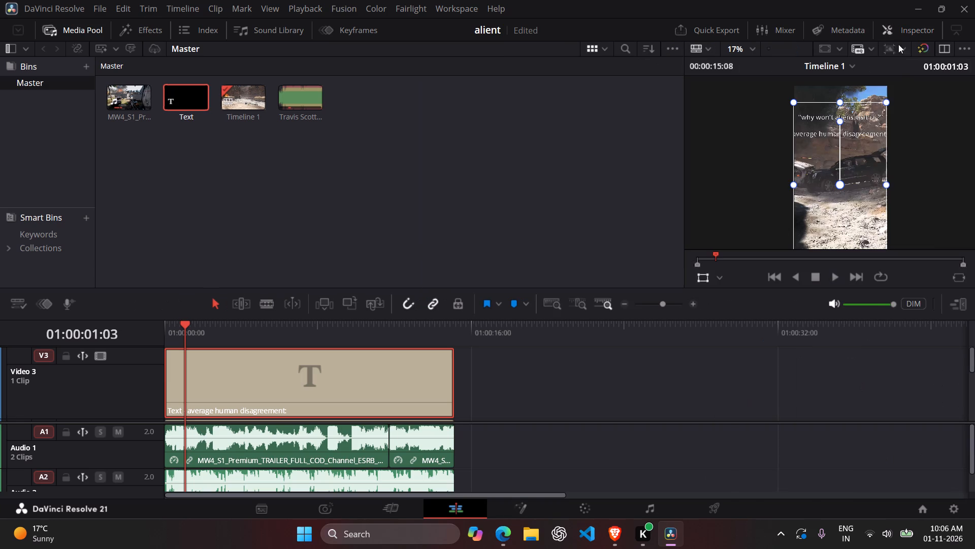
Scale down the "average human disagreement:" caption slightly in the viewer and move it up closer to the first caption.
scroll(893, 166, up, 3)
scroll(891, 170, down, 6)
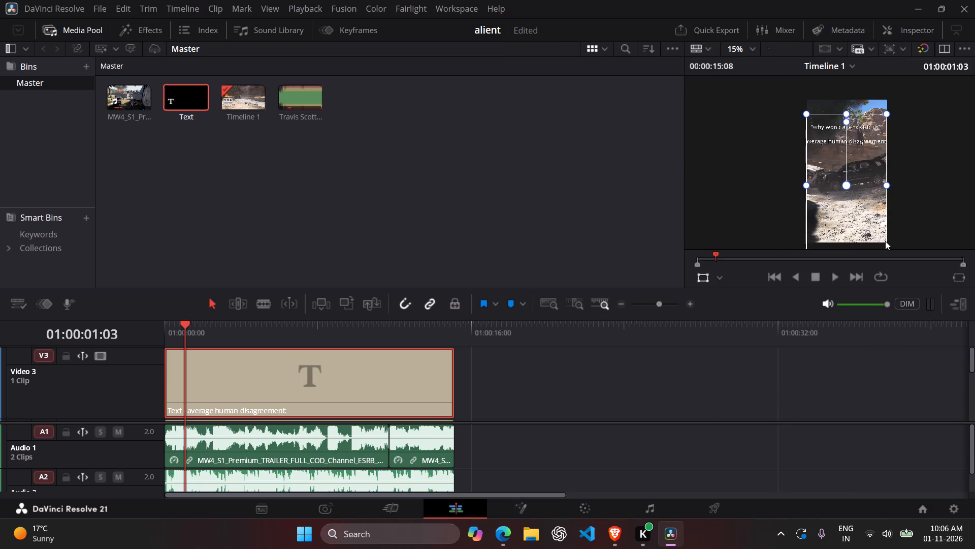
scroll(885, 241, down, 2)
drag(888, 124, 881, 128)
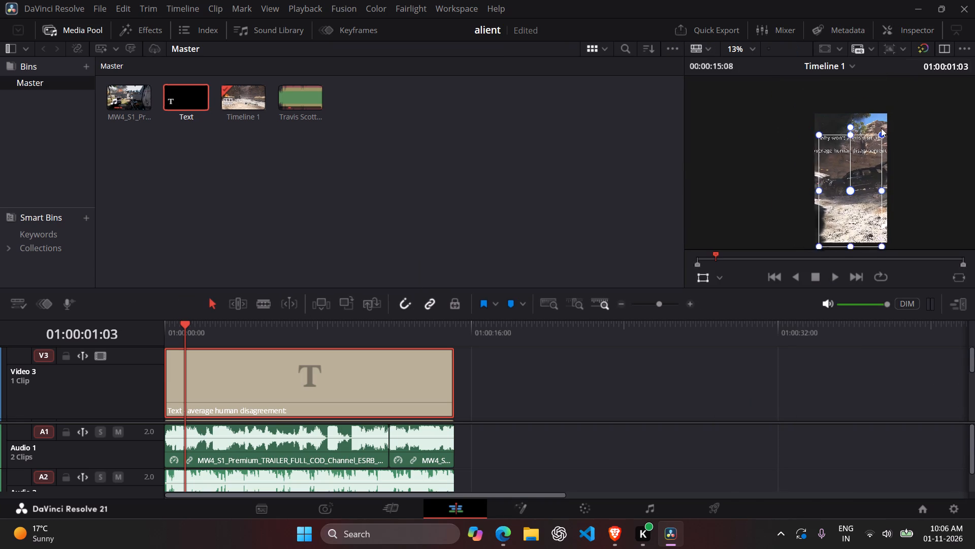
drag(881, 128, 880, 130)
drag(861, 164, 856, 151)
Shrink the second caption further, place it directly beneath "why won't aliens visit us?", and turn off the viewer's transform controls.
scroll(863, 152, up, 10)
scroll(862, 152, down, 6)
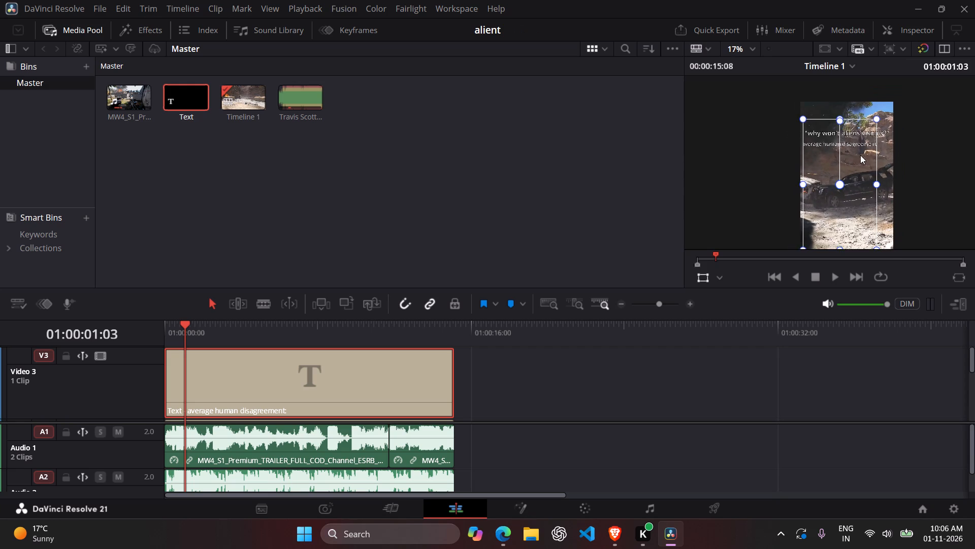
scroll(860, 155, down, 2)
drag(875, 238, 870, 235)
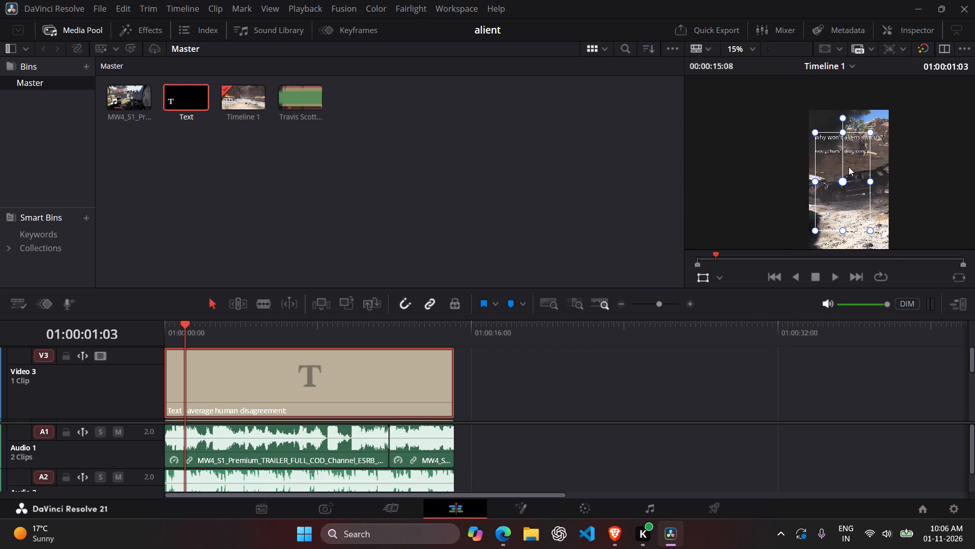
drag(849, 167, 848, 161)
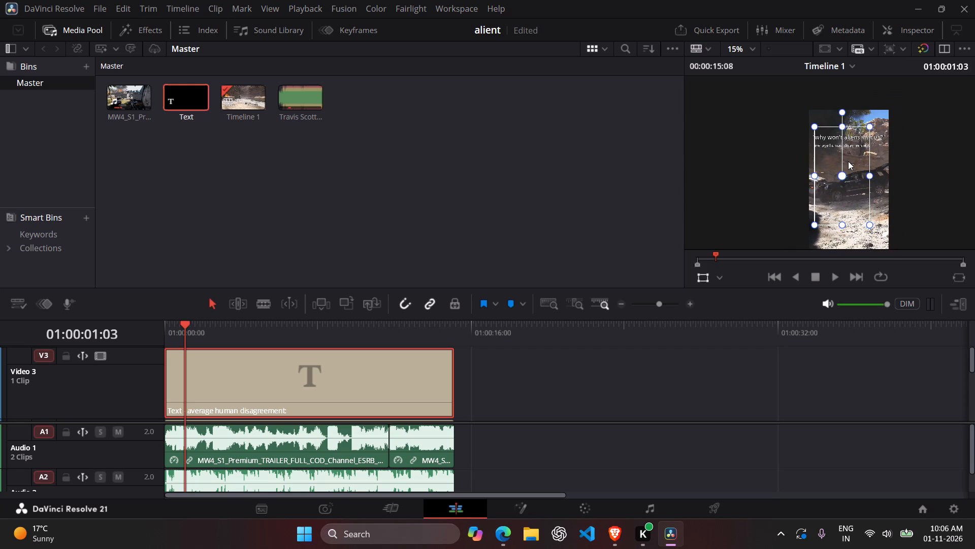
drag(848, 161, 849, 161)
scroll(849, 149, up, 9)
scroll(849, 148, down, 1)
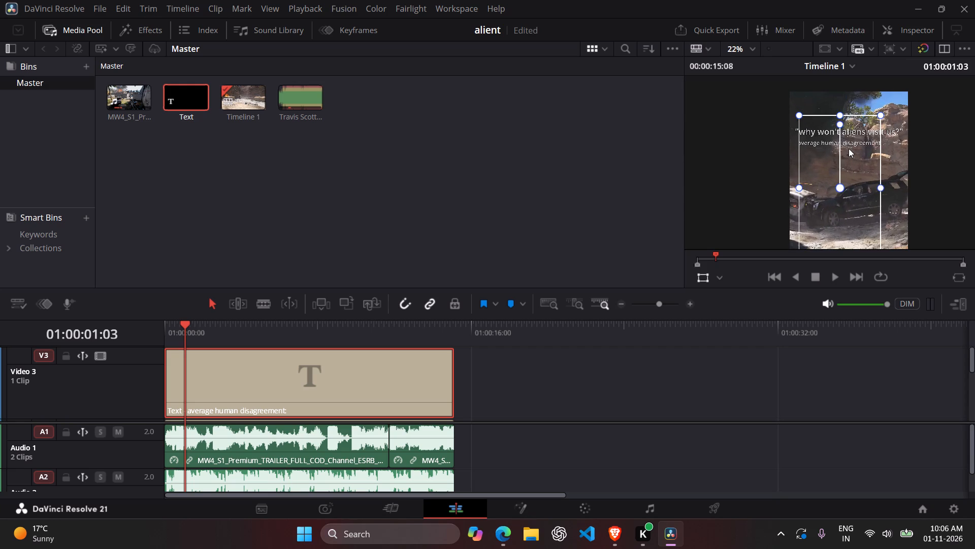
scroll(849, 148, up, 3)
click(766, 122)
click(889, 87)
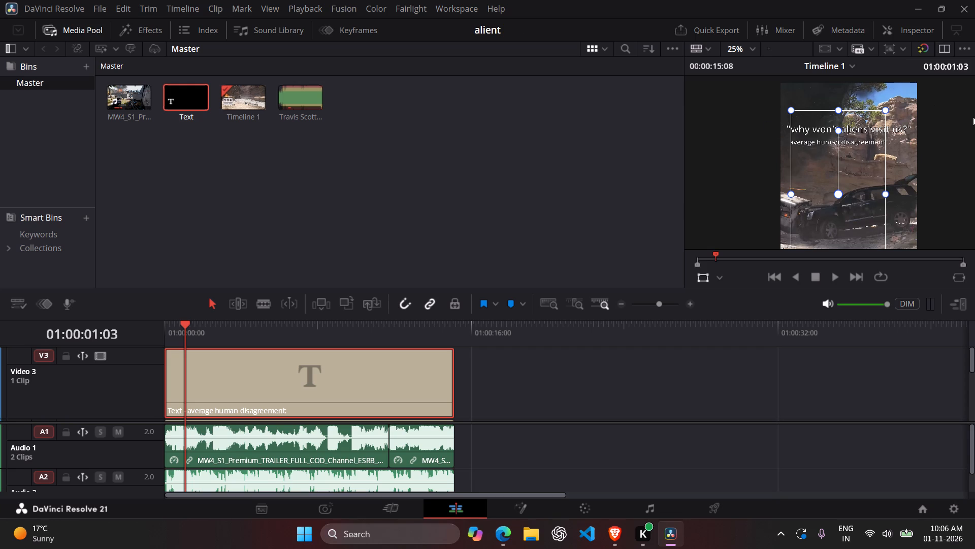
click(882, 35)
click(909, 157)
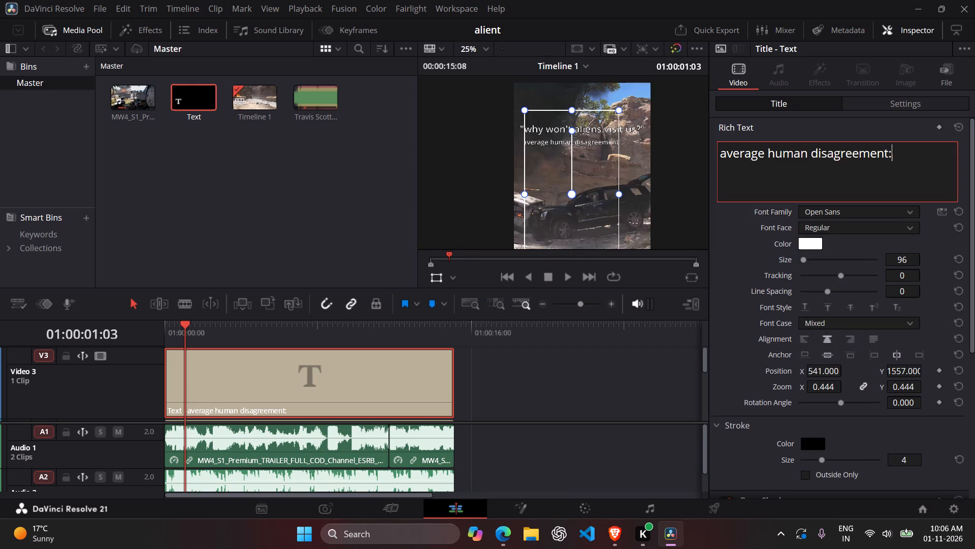
click(925, 36)
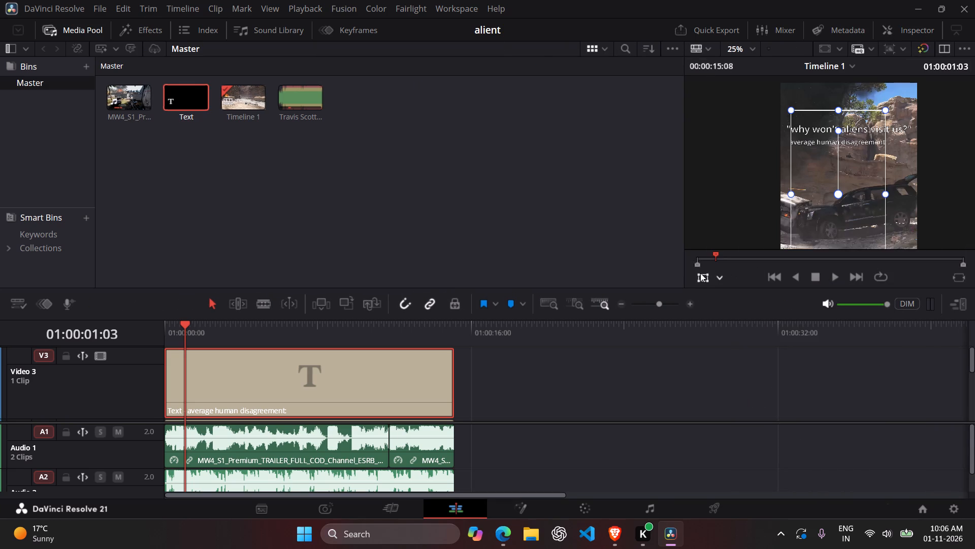
click(700, 273)
Examine the size and placement of both captions in the viewer at several zoom levels.
scroll(734, 207, down, 4)
scroll(926, 207, down, 7)
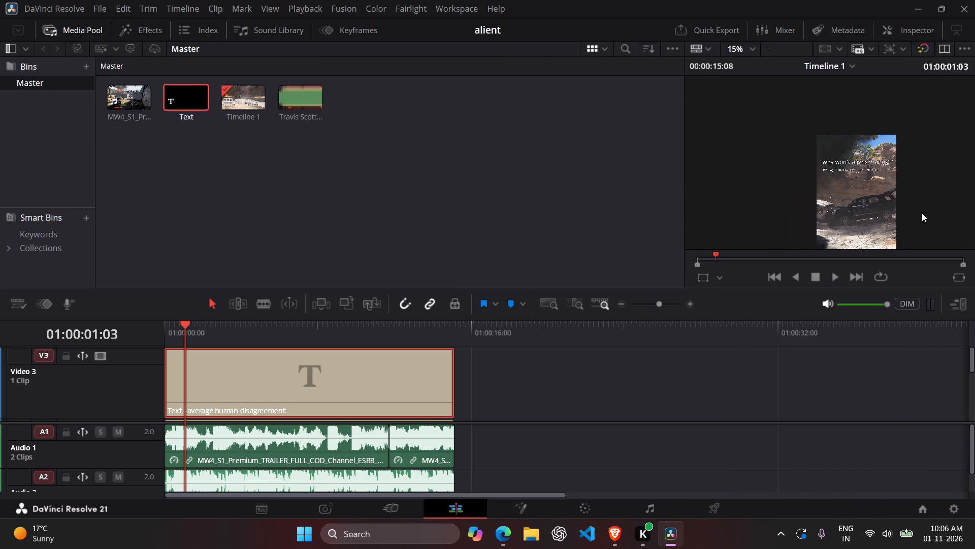
scroll(922, 222, up, 11)
click(828, 227)
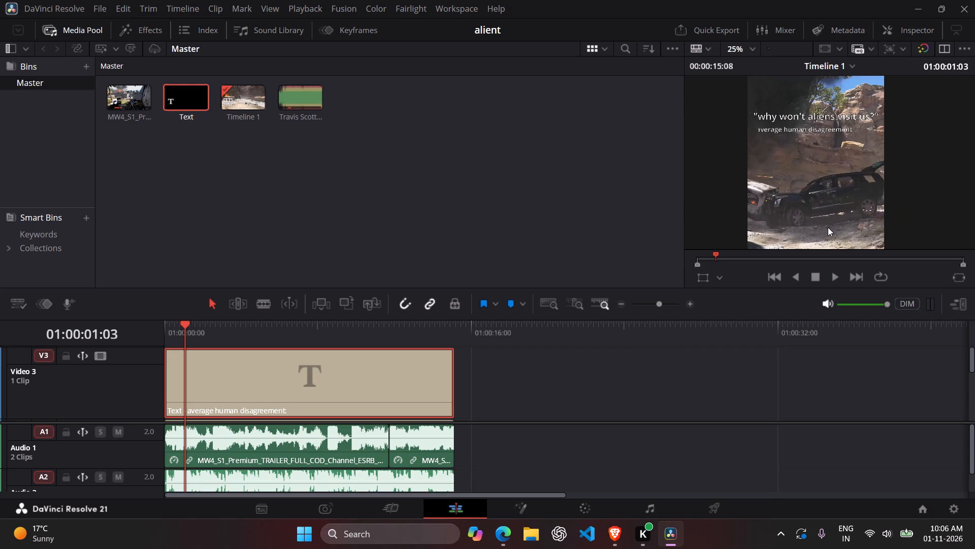
scroll(836, 226, down, 9)
scroll(846, 245, up, 9)
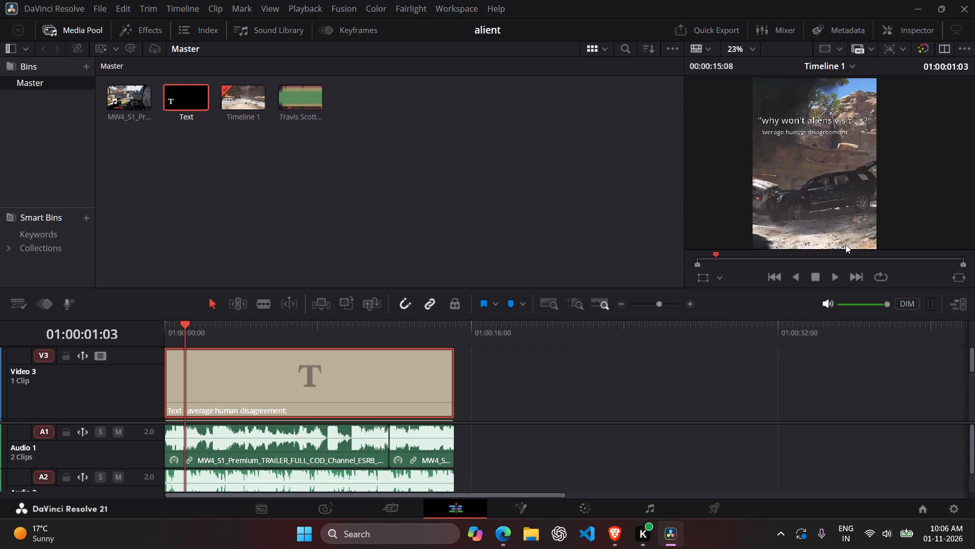
scroll(846, 245, up, 2)
scroll(833, 200, up, 1)
scroll(828, 188, down, 20)
scroll(828, 188, down, 1)
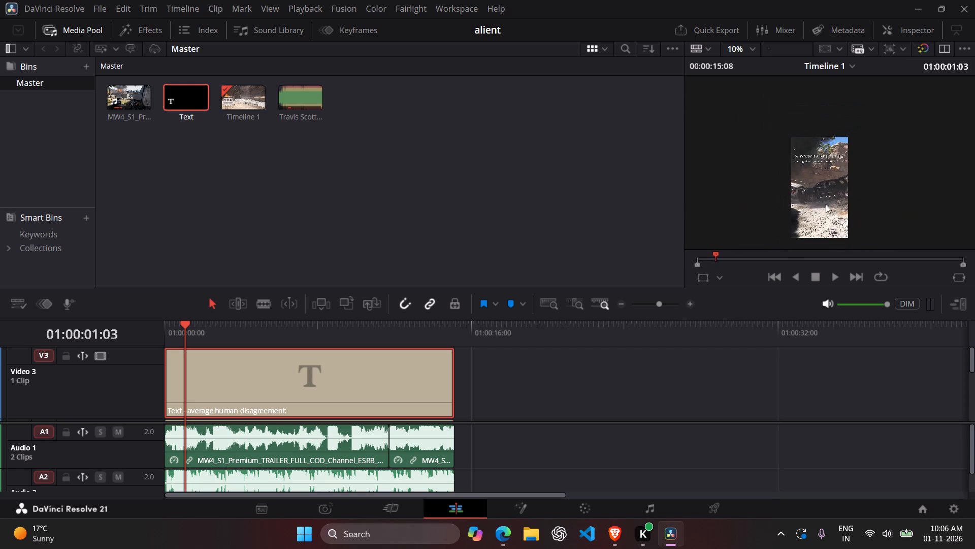
scroll(819, 243, up, 8)
scroll(832, 192, up, 2)
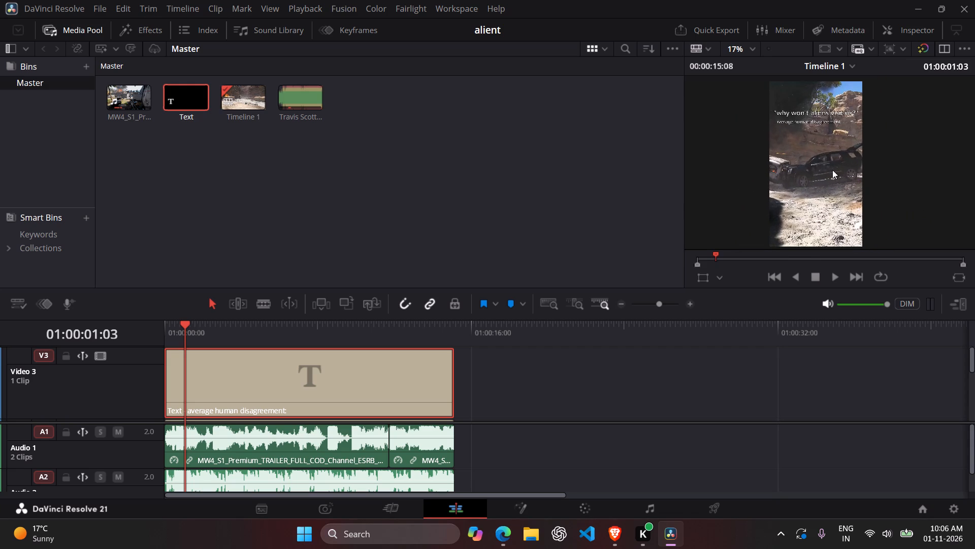
scroll(834, 157, up, 2)
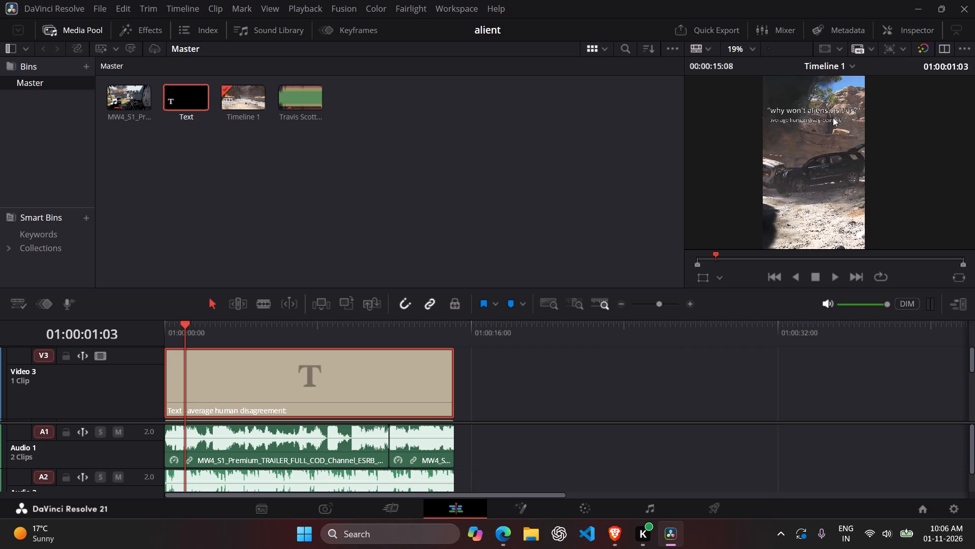
Select the second caption's text in the viewer and nudge it to about X 524, Y 1551.
click(833, 117)
scroll(827, 112, up, 6)
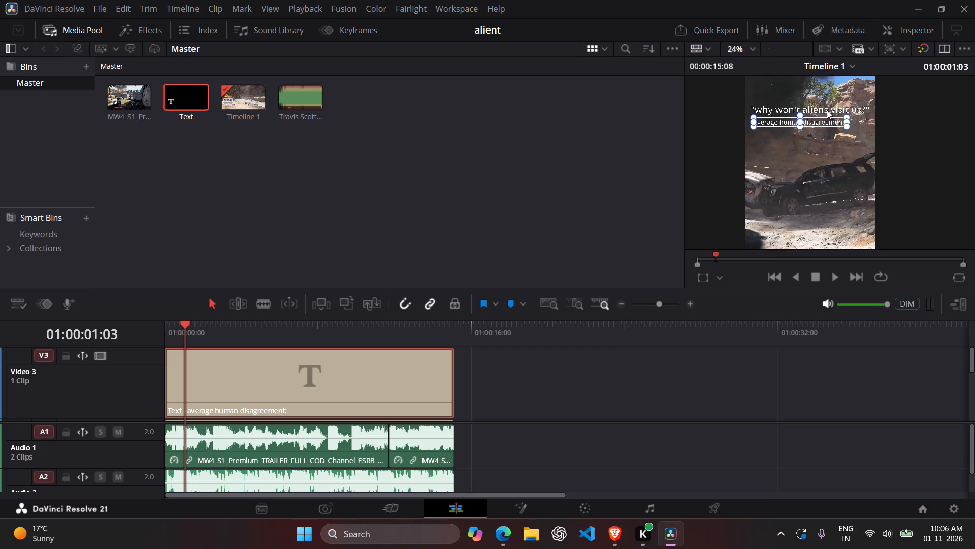
scroll(827, 110, up, 5)
click(825, 124)
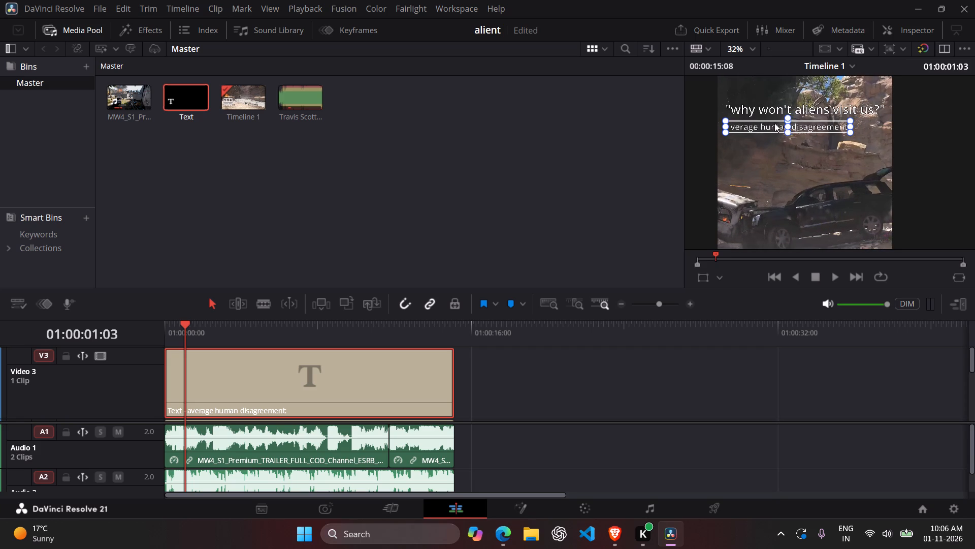
click(802, 126)
click(716, 114)
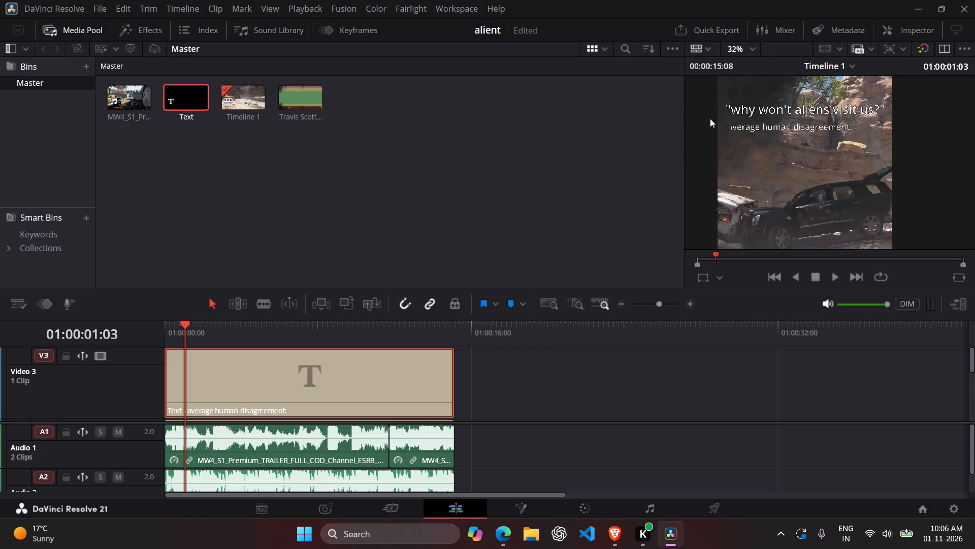
click(765, 128)
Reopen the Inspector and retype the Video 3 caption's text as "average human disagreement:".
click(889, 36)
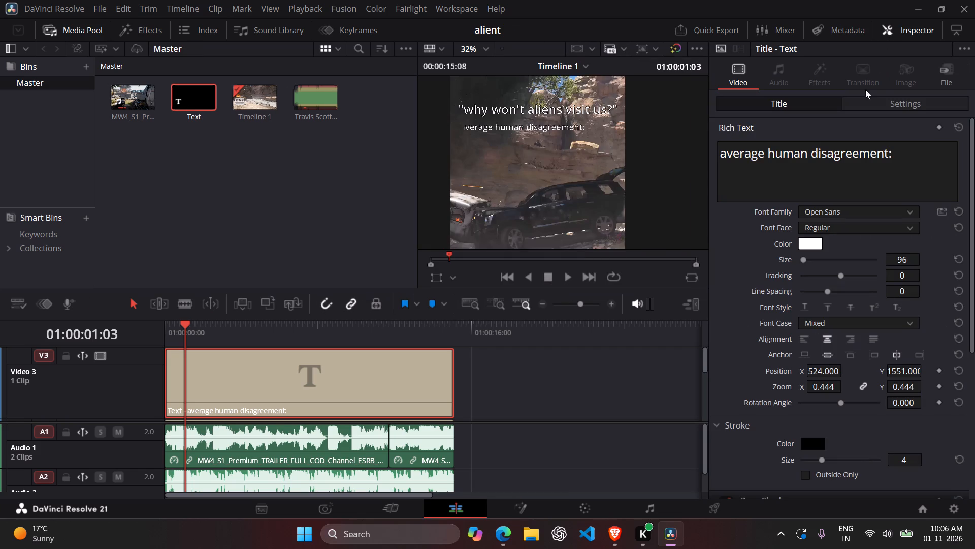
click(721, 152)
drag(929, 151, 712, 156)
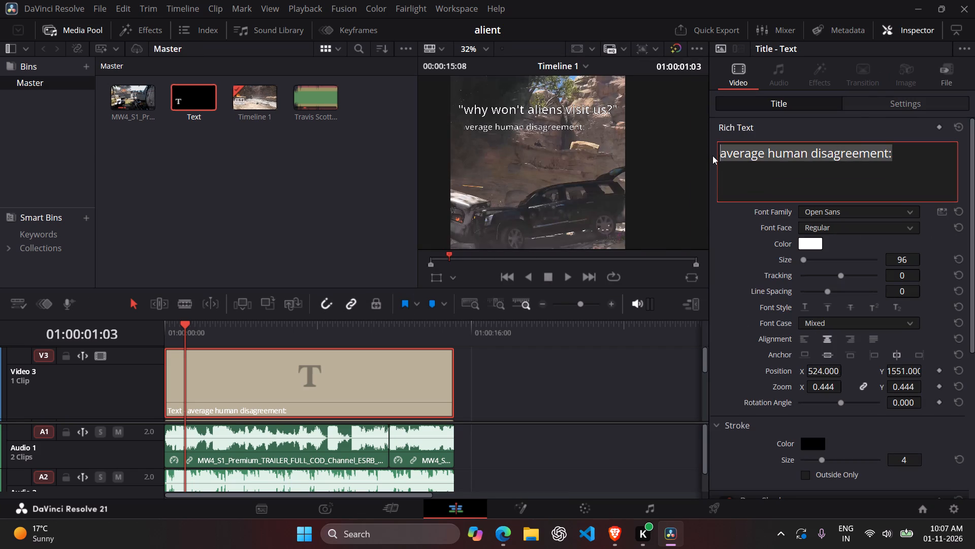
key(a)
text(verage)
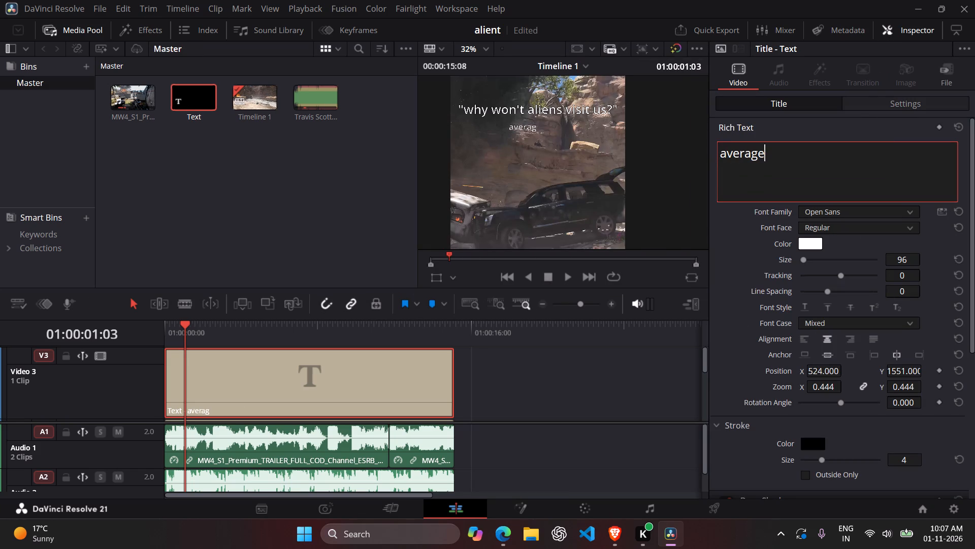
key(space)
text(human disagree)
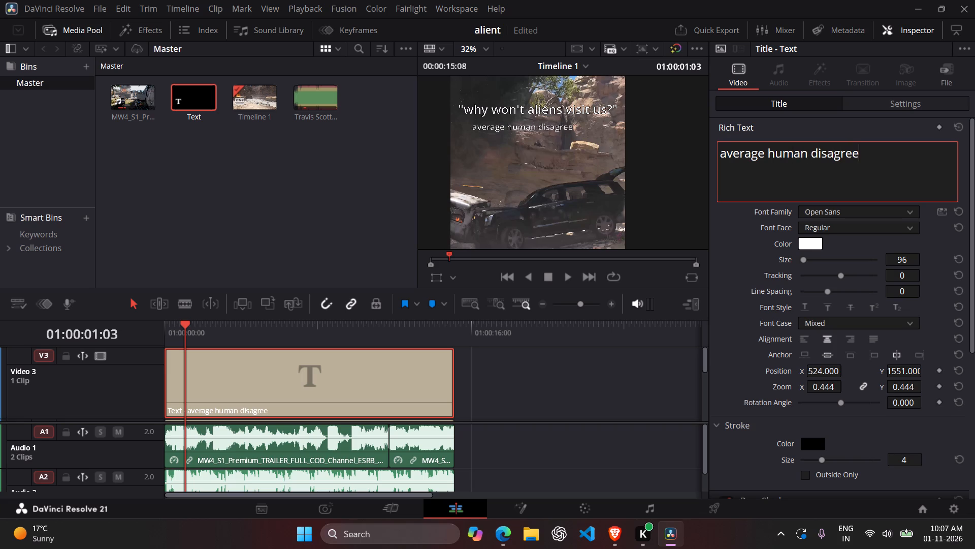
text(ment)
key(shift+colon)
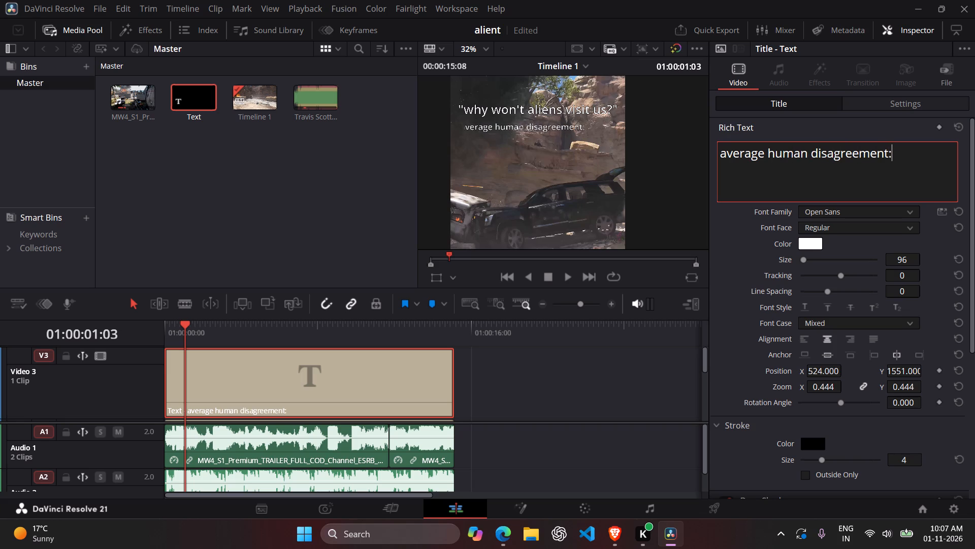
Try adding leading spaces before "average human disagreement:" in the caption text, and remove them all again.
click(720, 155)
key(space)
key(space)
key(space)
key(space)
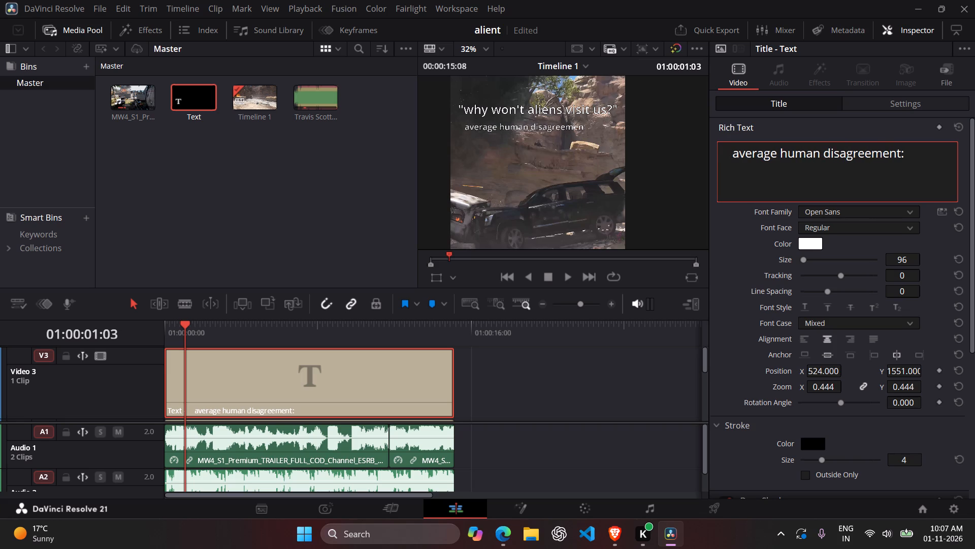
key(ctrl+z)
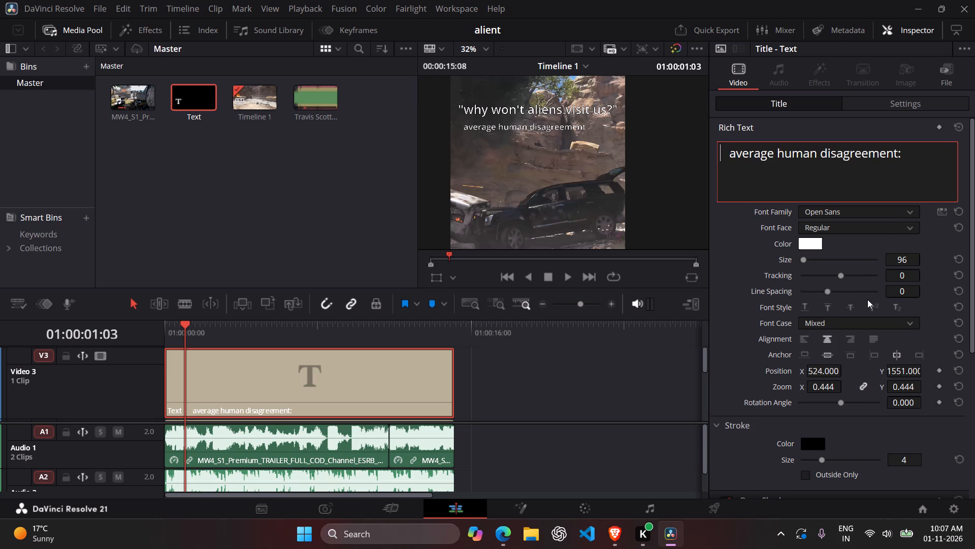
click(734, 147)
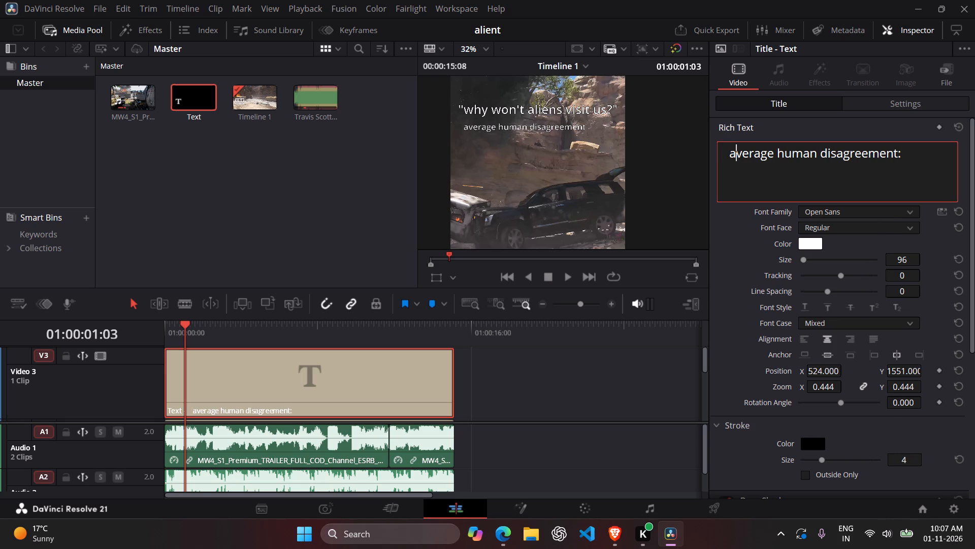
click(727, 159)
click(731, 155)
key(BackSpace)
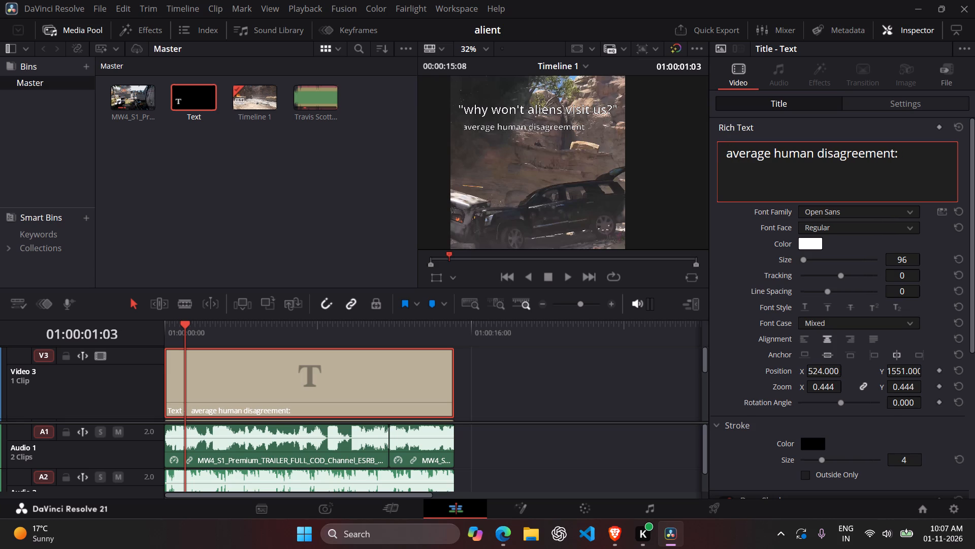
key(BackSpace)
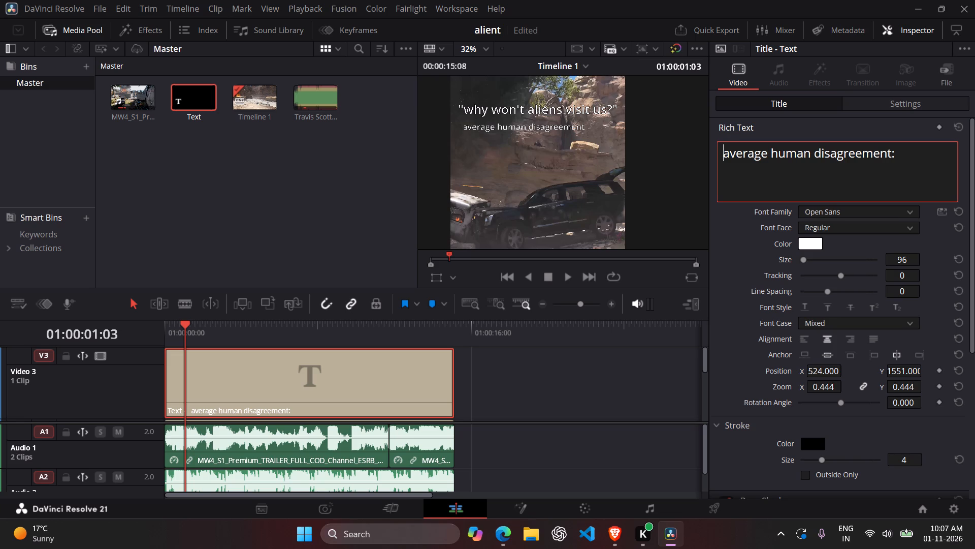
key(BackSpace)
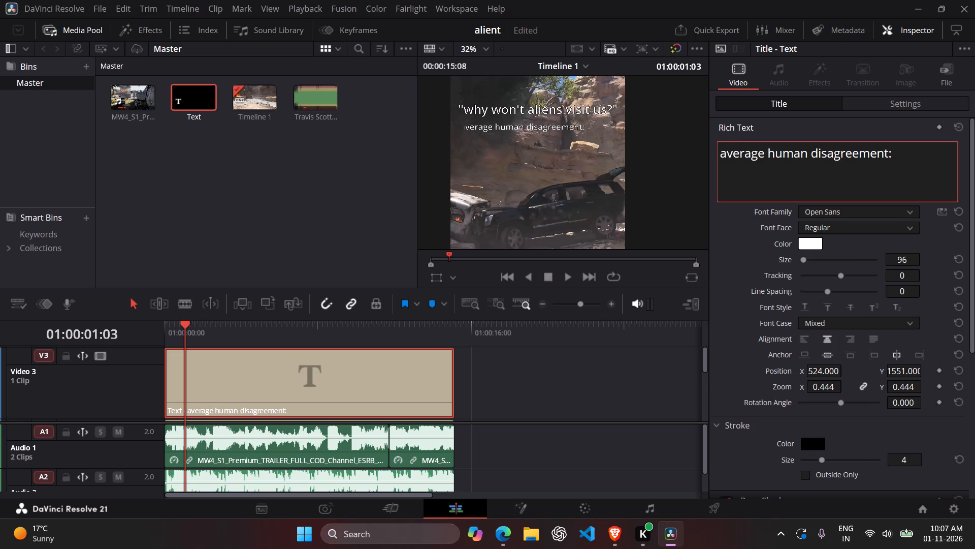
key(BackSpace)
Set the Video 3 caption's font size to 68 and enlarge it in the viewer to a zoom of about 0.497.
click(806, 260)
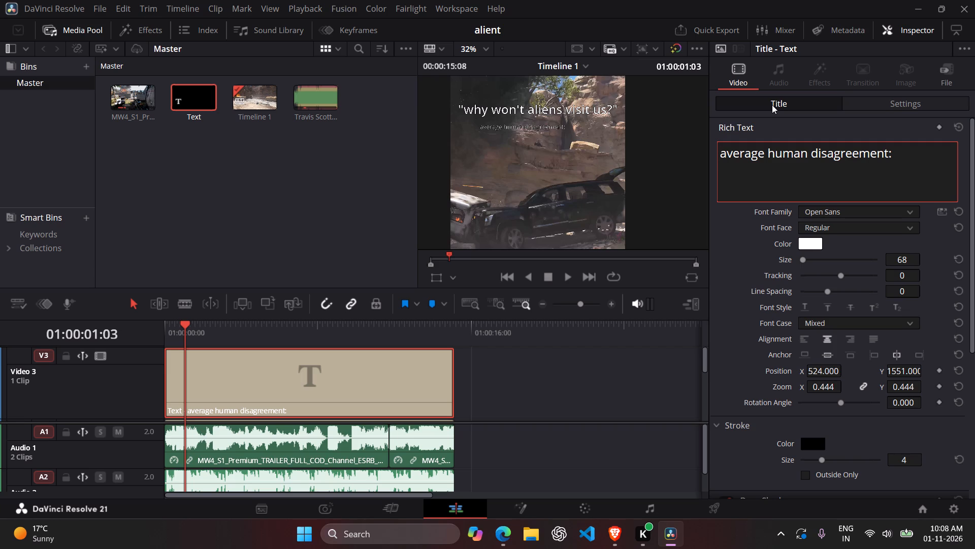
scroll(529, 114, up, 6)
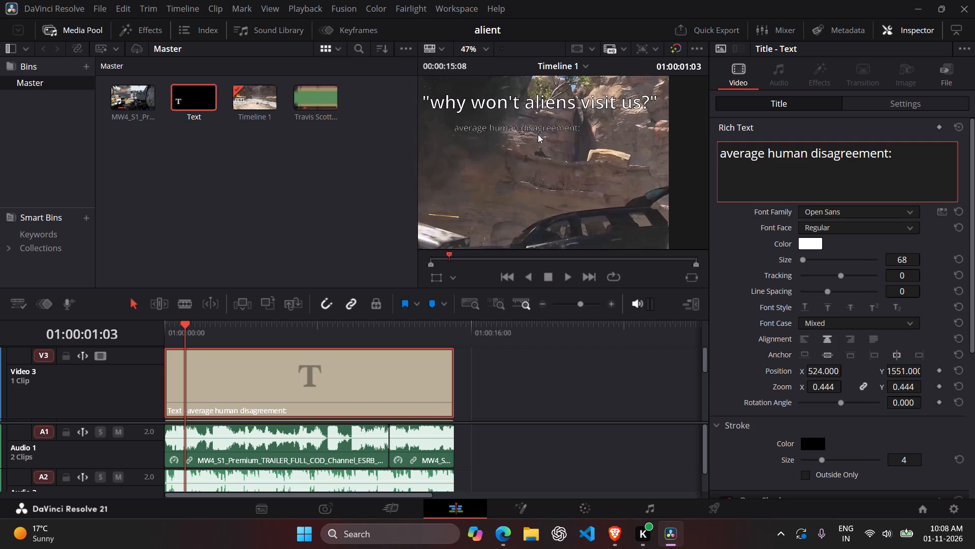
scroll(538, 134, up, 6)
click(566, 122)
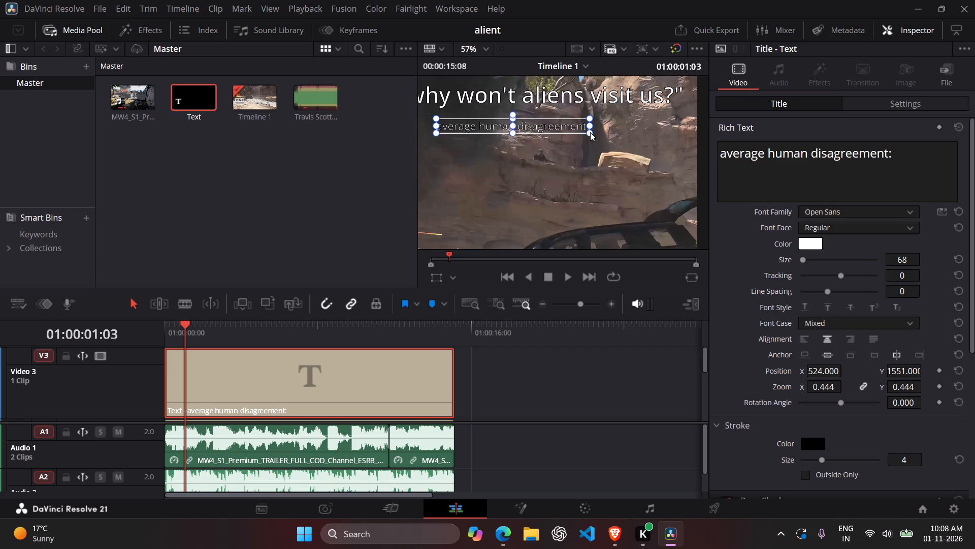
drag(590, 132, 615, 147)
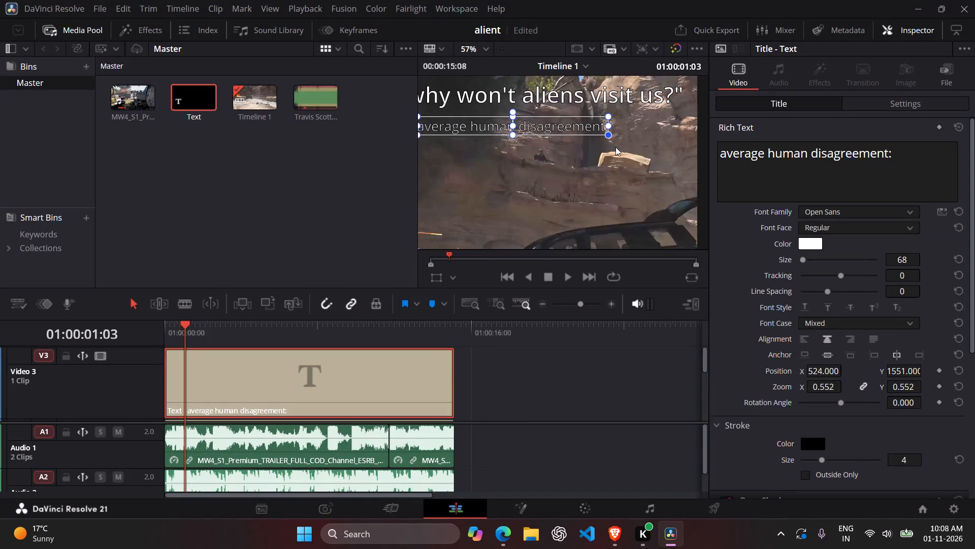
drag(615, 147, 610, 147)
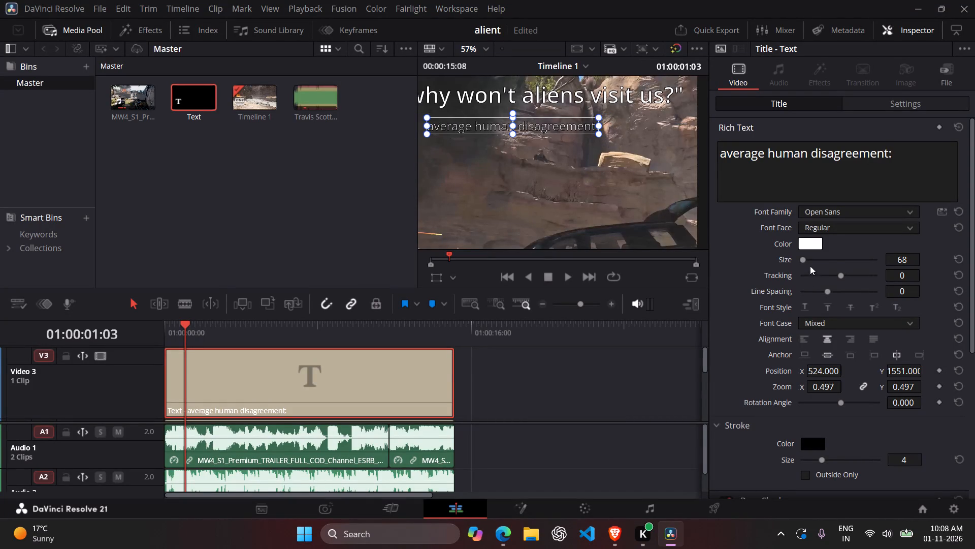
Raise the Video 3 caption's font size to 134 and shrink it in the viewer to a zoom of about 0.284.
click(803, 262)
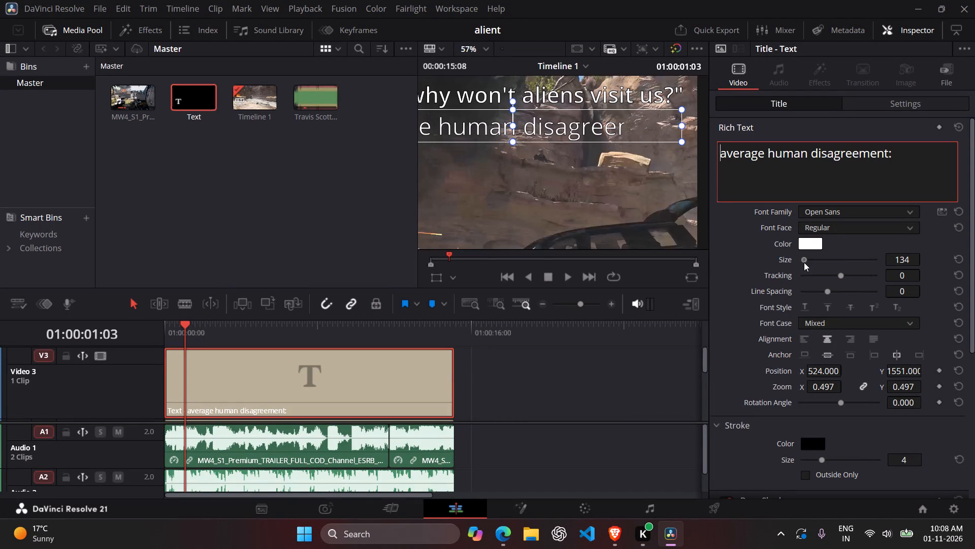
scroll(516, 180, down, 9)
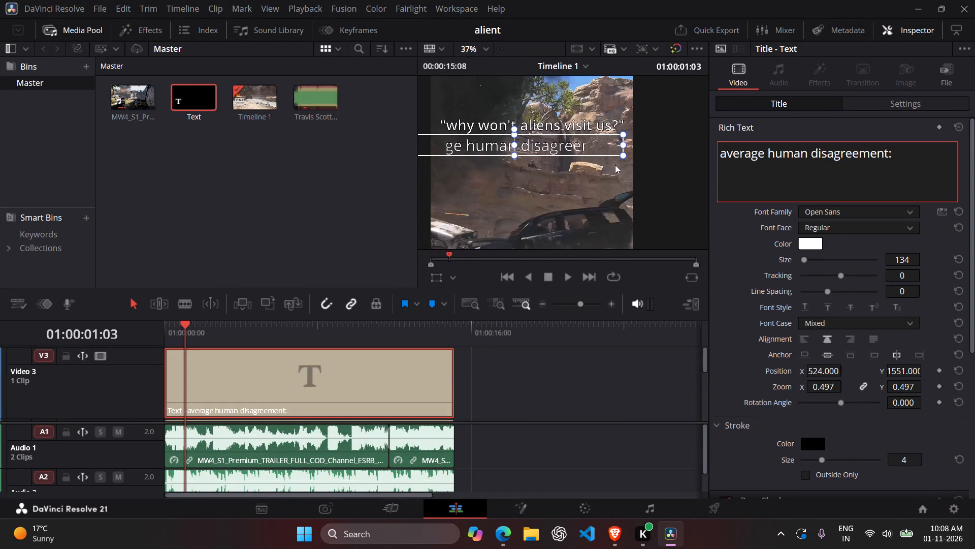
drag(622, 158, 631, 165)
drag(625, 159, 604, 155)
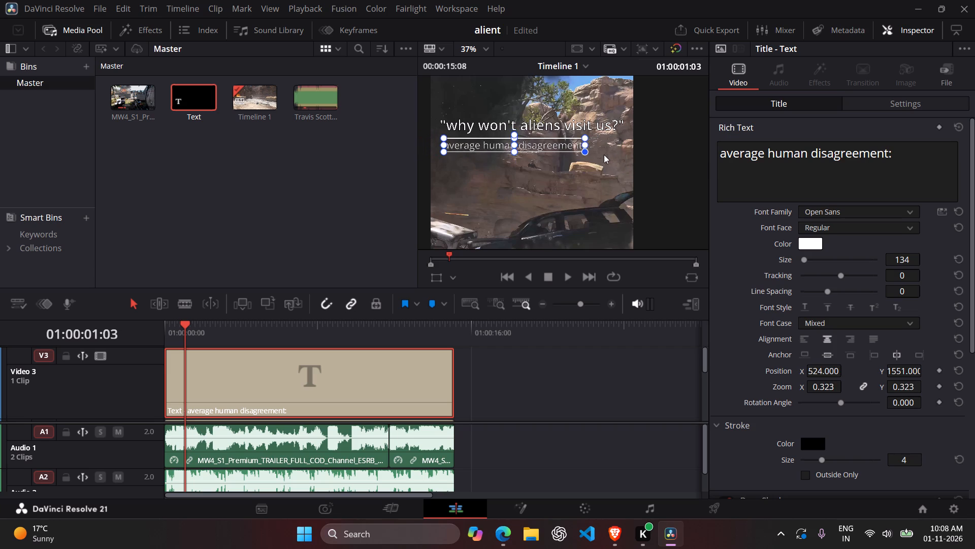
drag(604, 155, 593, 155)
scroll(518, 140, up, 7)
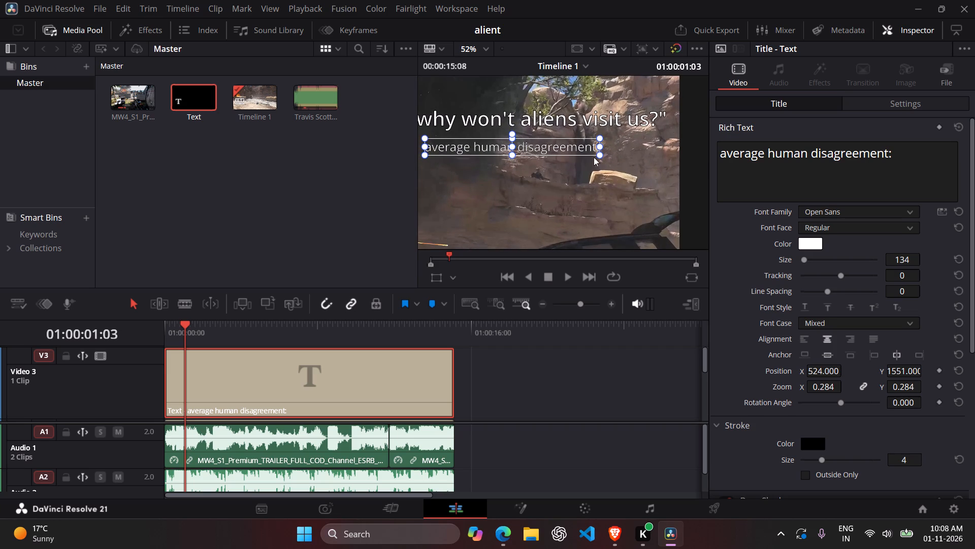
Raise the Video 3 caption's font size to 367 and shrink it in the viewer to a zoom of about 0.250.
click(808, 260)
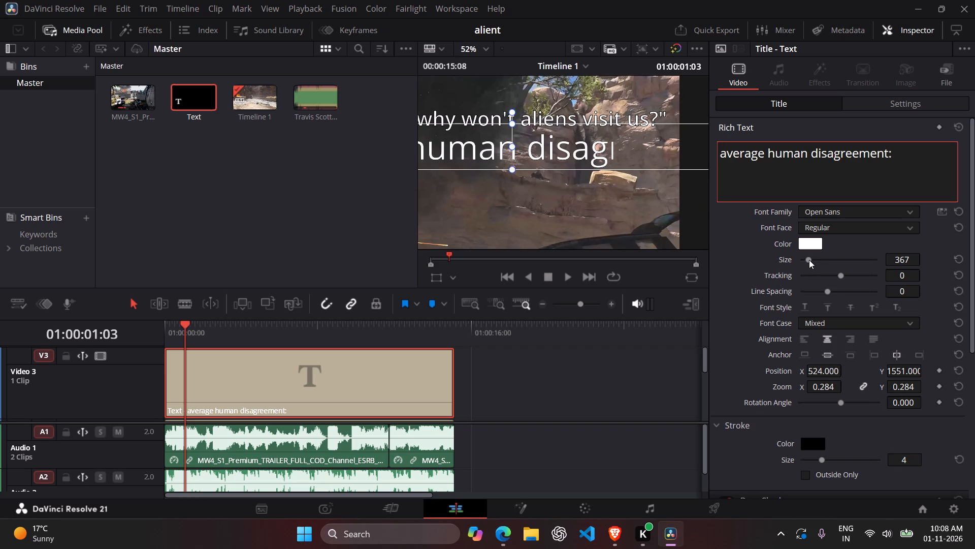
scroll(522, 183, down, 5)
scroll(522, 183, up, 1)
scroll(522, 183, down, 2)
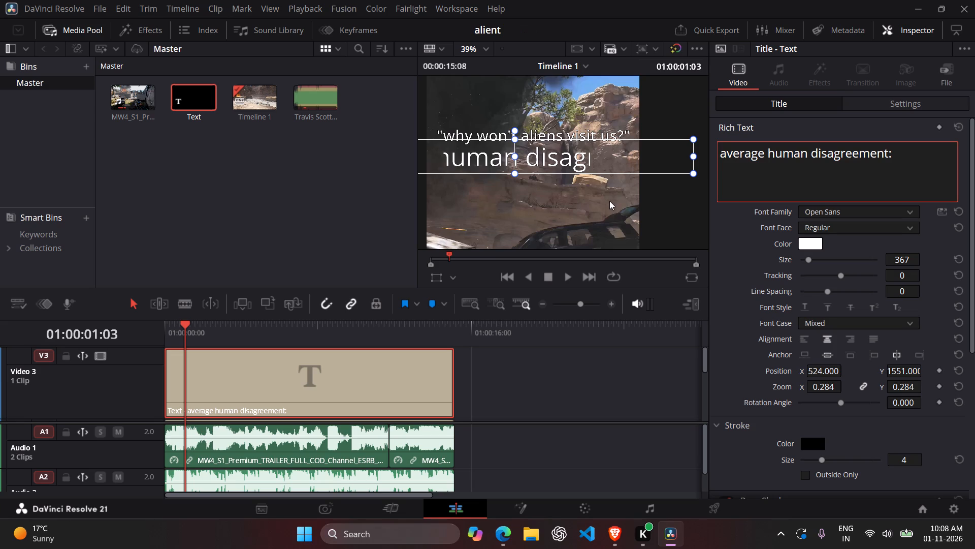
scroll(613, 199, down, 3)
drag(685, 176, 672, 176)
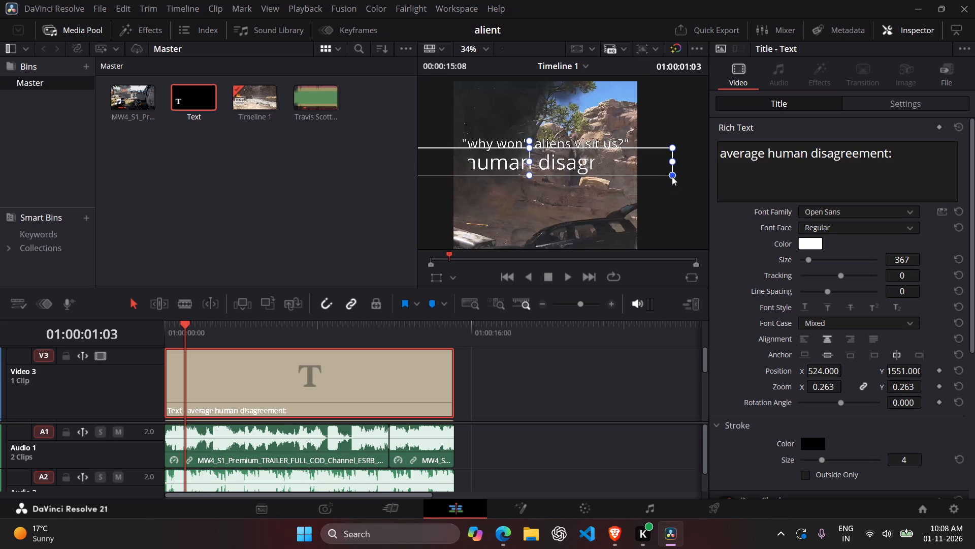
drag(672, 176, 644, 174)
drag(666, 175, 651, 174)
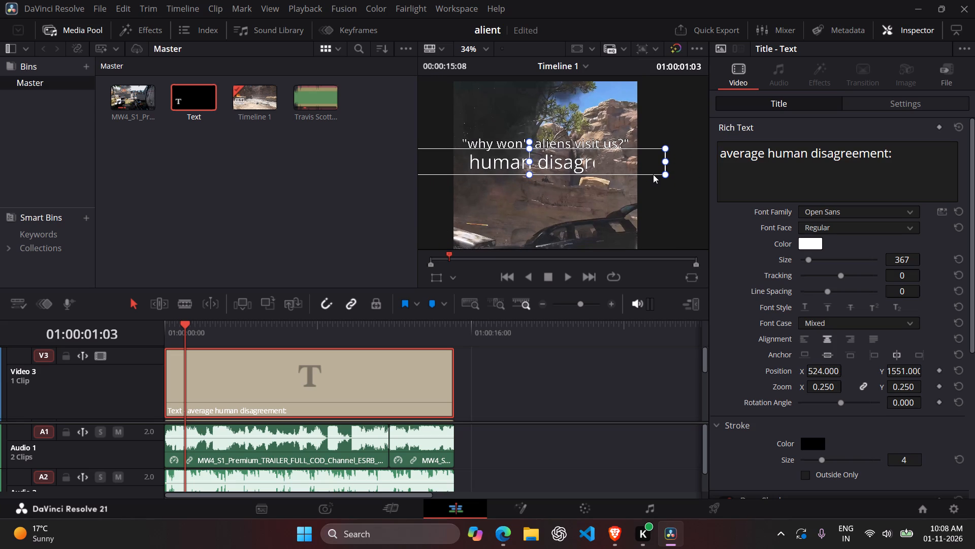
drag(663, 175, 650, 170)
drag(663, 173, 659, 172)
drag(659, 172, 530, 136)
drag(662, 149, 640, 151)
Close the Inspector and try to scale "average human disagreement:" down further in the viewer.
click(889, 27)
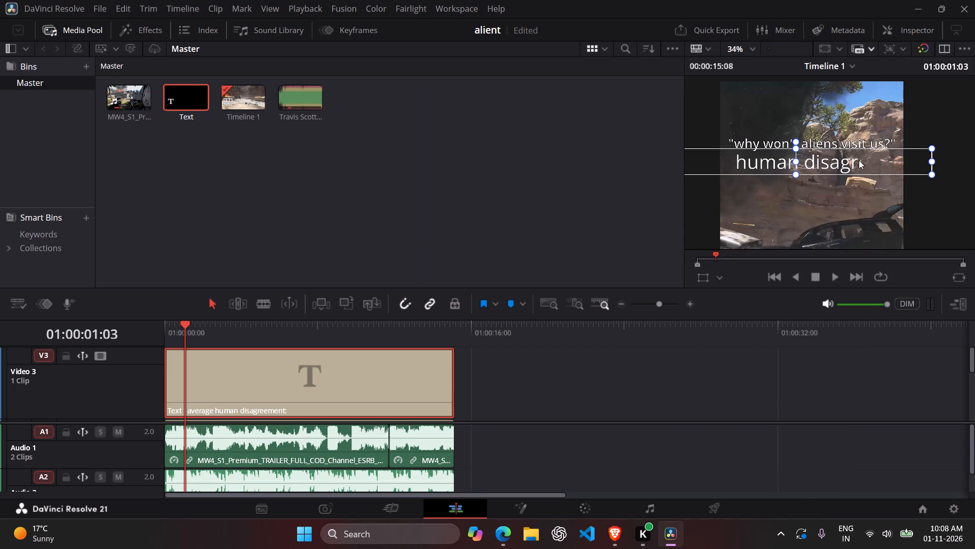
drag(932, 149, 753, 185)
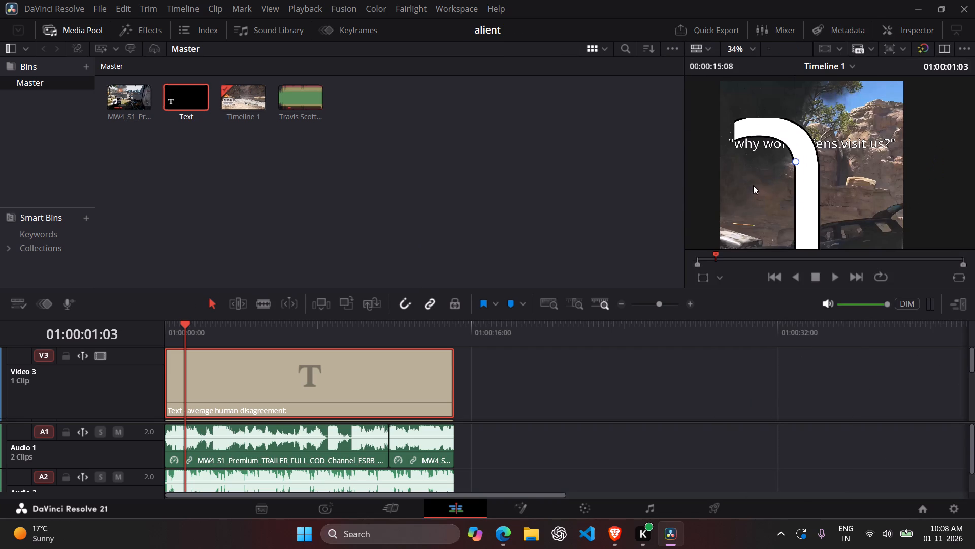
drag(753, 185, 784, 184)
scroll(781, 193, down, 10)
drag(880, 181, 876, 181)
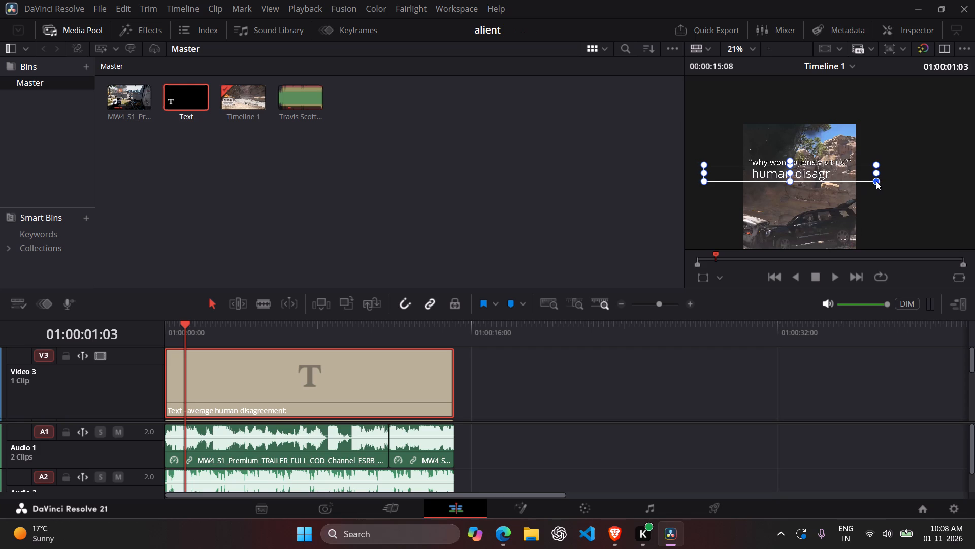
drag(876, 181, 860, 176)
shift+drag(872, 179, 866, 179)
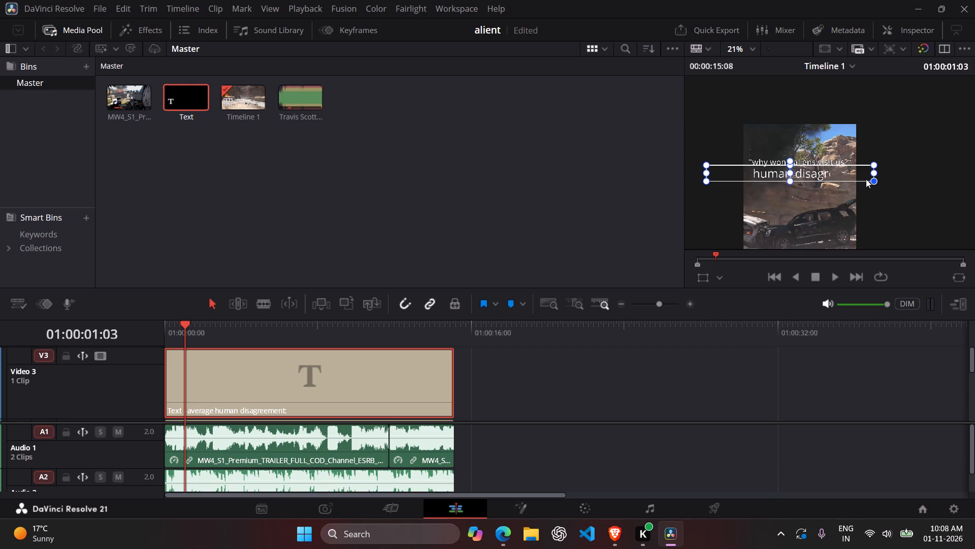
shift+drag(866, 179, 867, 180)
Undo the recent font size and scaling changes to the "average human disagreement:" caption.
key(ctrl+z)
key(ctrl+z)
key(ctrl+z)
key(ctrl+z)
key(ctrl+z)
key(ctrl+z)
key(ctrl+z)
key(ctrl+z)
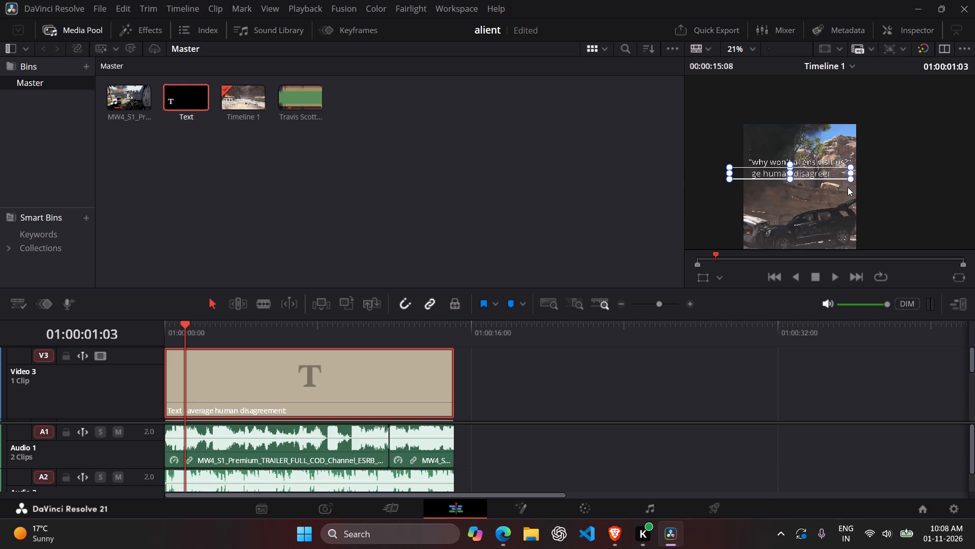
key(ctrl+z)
Delete the "average human disagreement:" caption from Video 3.
scroll(824, 172, up, 9)
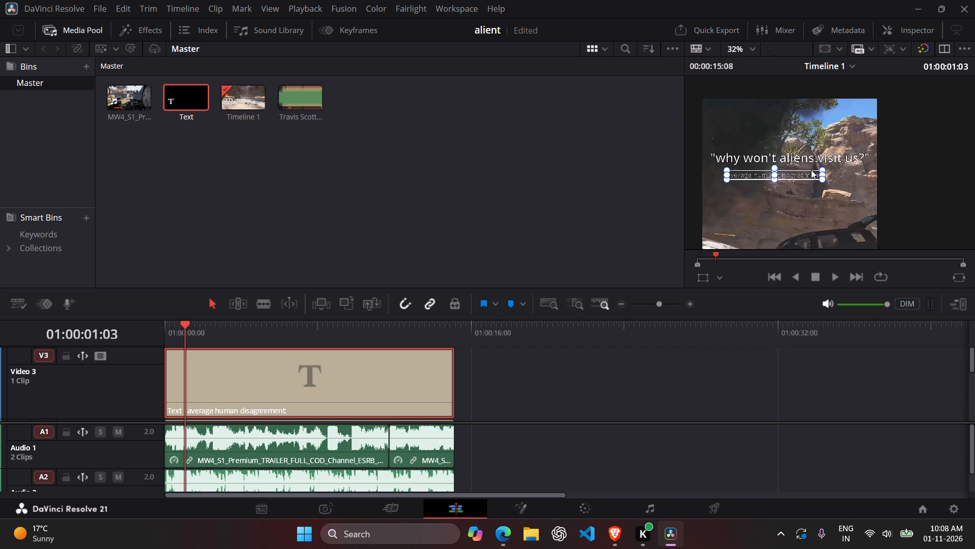
scroll(811, 170, up, 4)
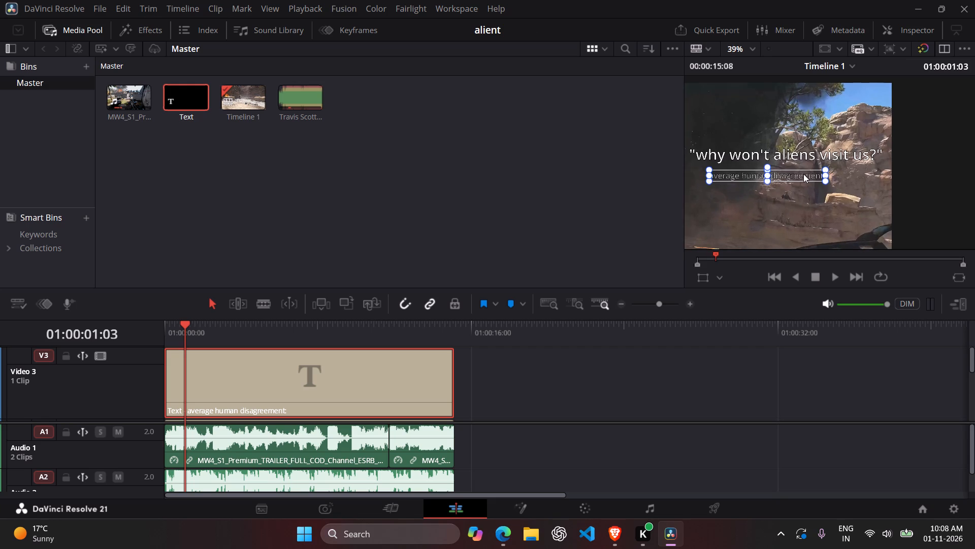
scroll(803, 174, up, 8)
scroll(802, 174, down, 6)
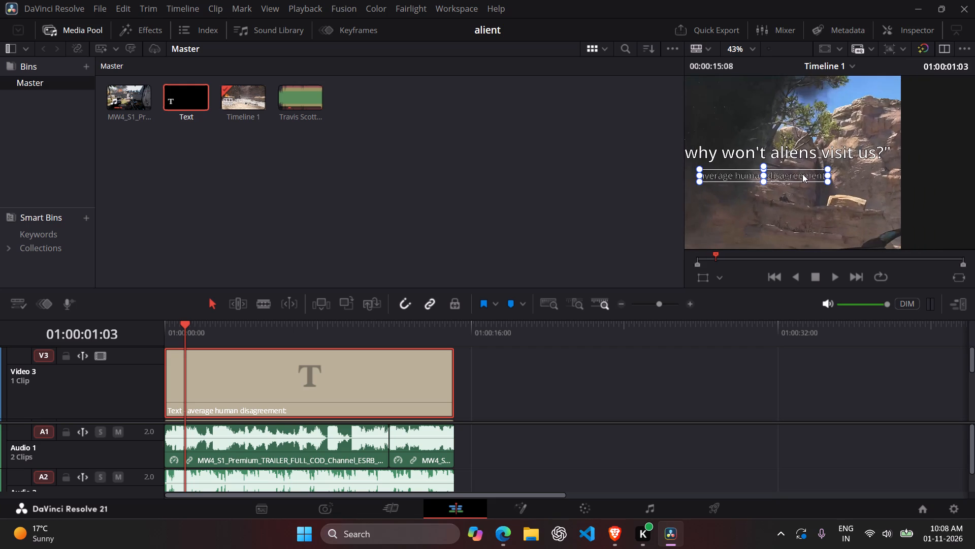
key(BackSpace)
Delete the "why won't aliens visit us?" caption clip from Video 2.
click(802, 147)
key(BackSpace)
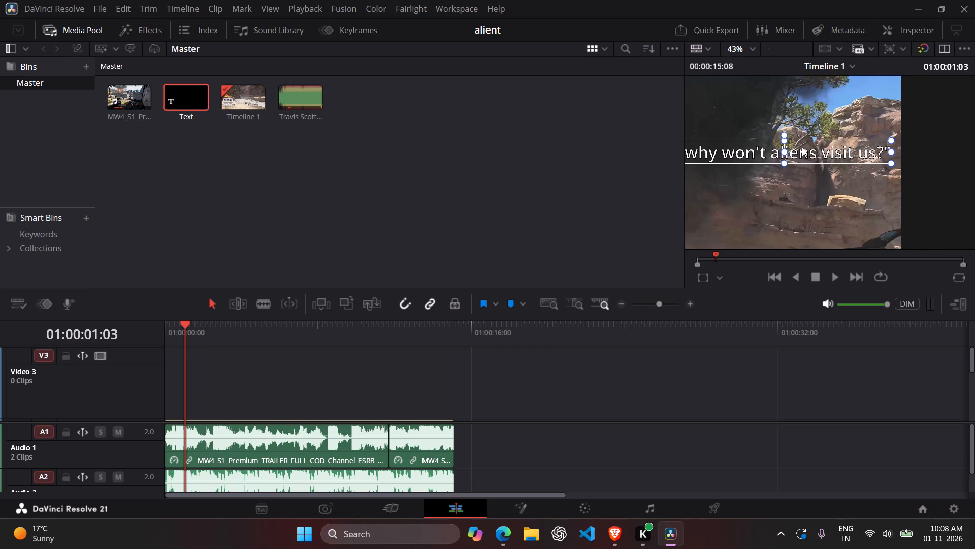
scroll(827, 193, down, 3)
scroll(374, 408, down, 2)
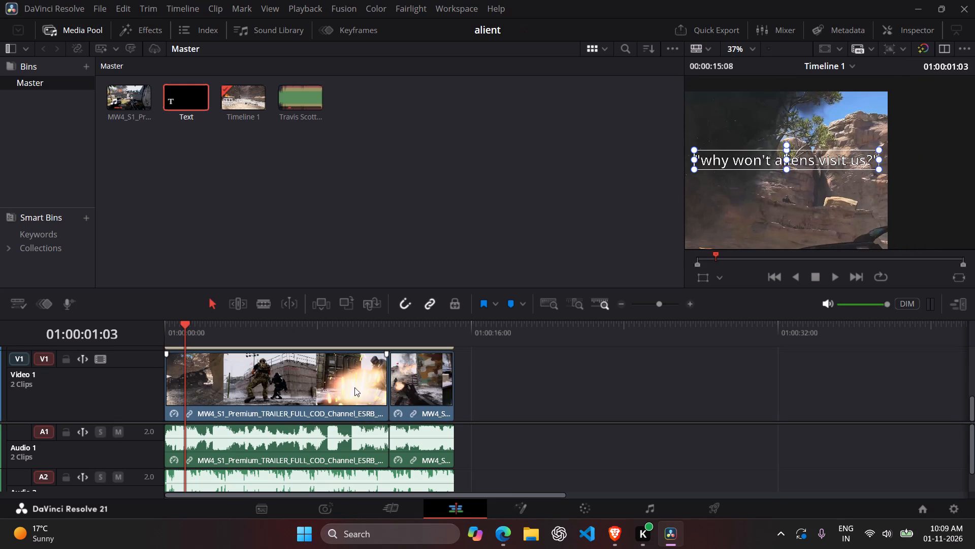
scroll(354, 387, up, 1)
click(354, 387)
key(BackSpace)
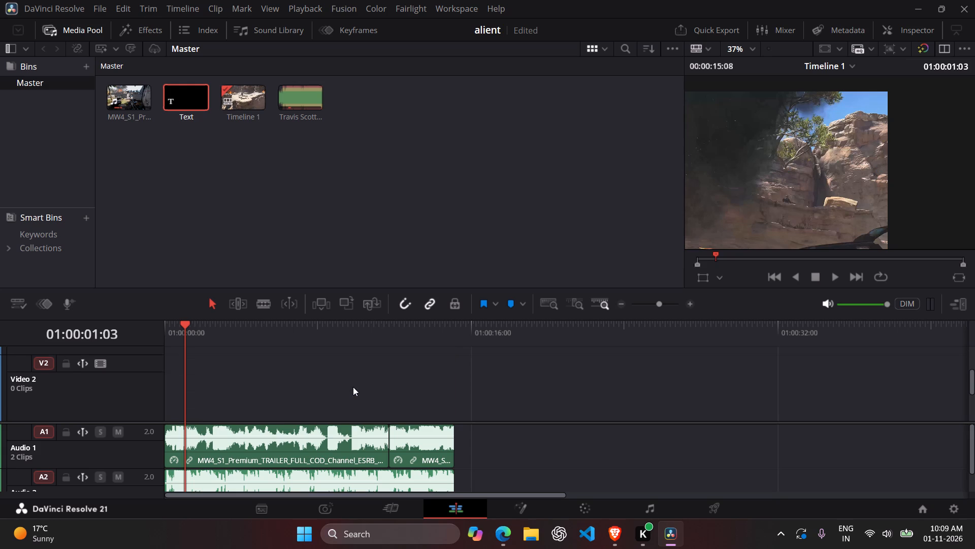
Play the timeline from the start to review the trailer without captions, with the whole frame in view.
scroll(344, 398, down, 4)
drag(215, 328, 128, 324)
key(space)
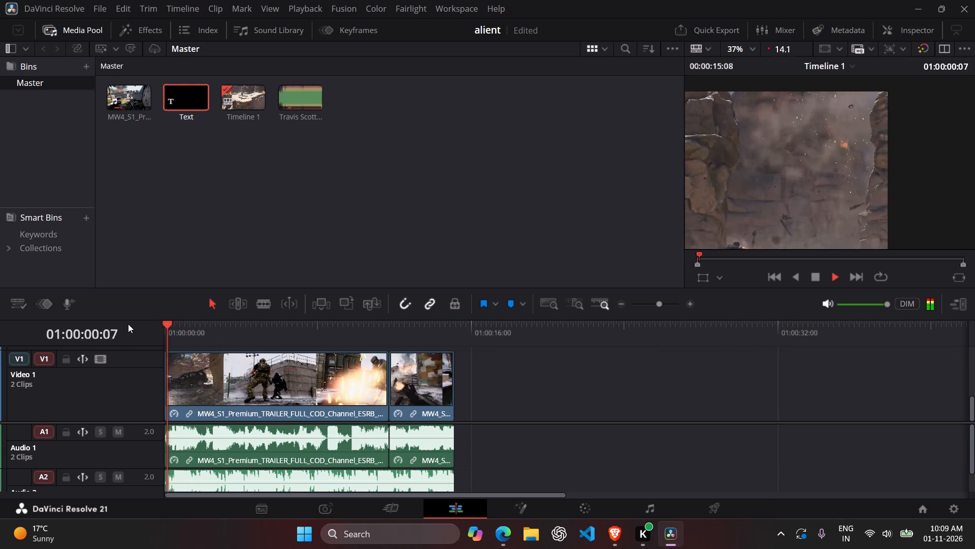
scroll(819, 220, down, 5)
scroll(819, 220, up, 1)
scroll(817, 218, down, 5)
scroll(816, 218, up, 2)
scroll(814, 219, down, 11)
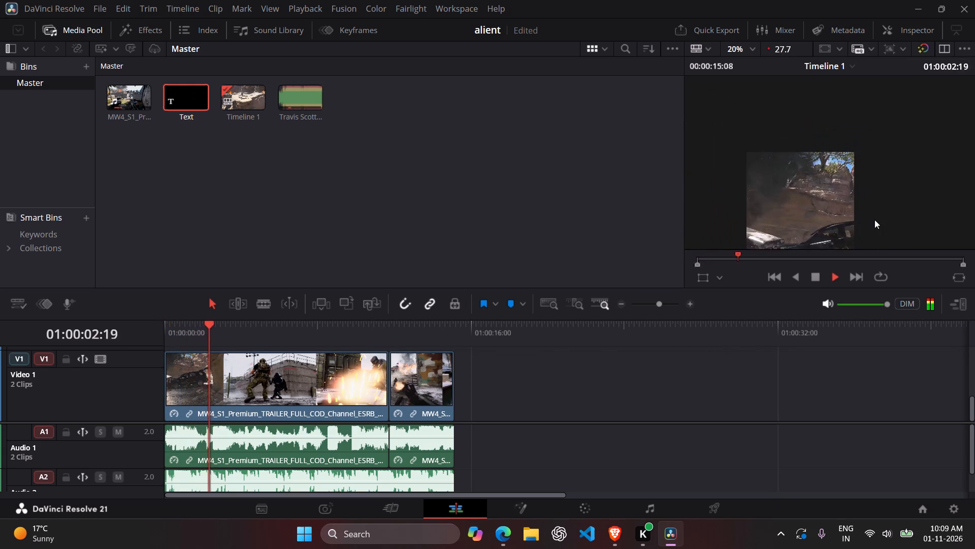
drag(880, 217, 904, 121)
scroll(860, 208, down, 3)
scroll(808, 237, down, 5)
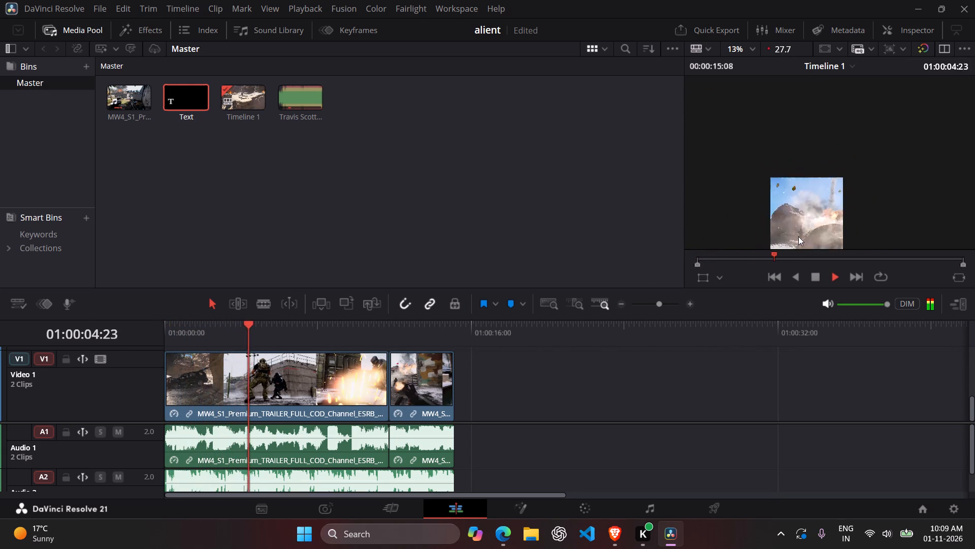
scroll(759, 242, up, 10)
scroll(865, 246, down, 3)
scroll(865, 246, up, 11)
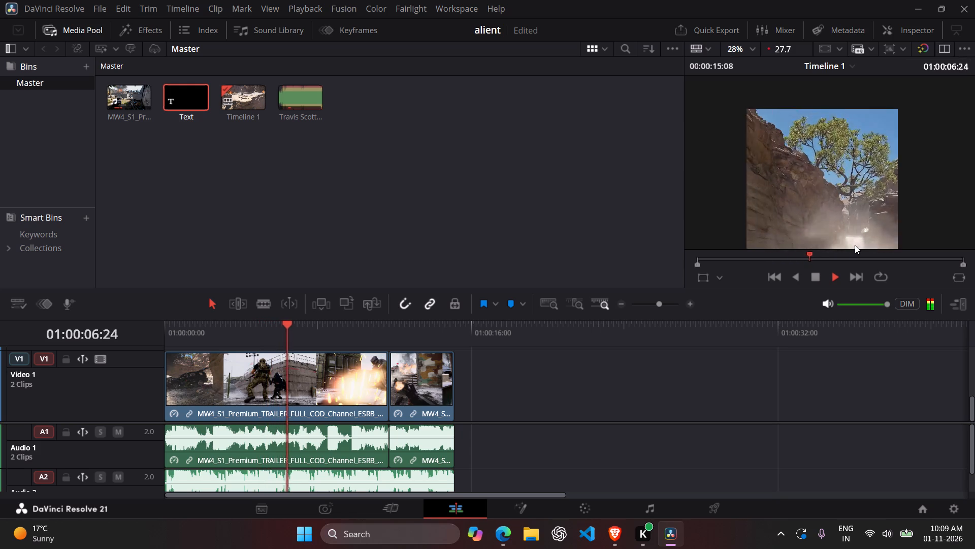
scroll(855, 245, down, 6)
scroll(851, 242, up, 2)
scroll(848, 240, down, 5)
scroll(842, 203, up, 3)
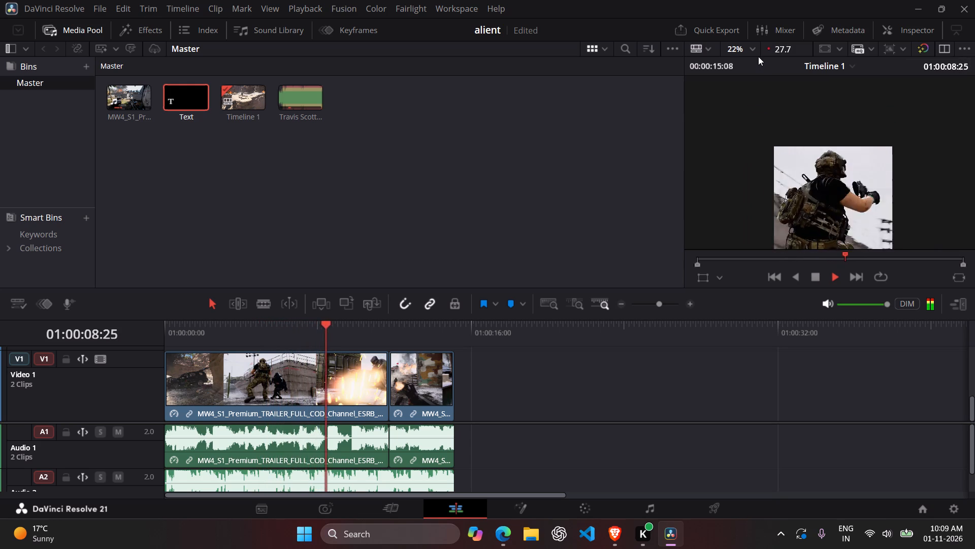
click(757, 51)
click(753, 47)
click(741, 62)
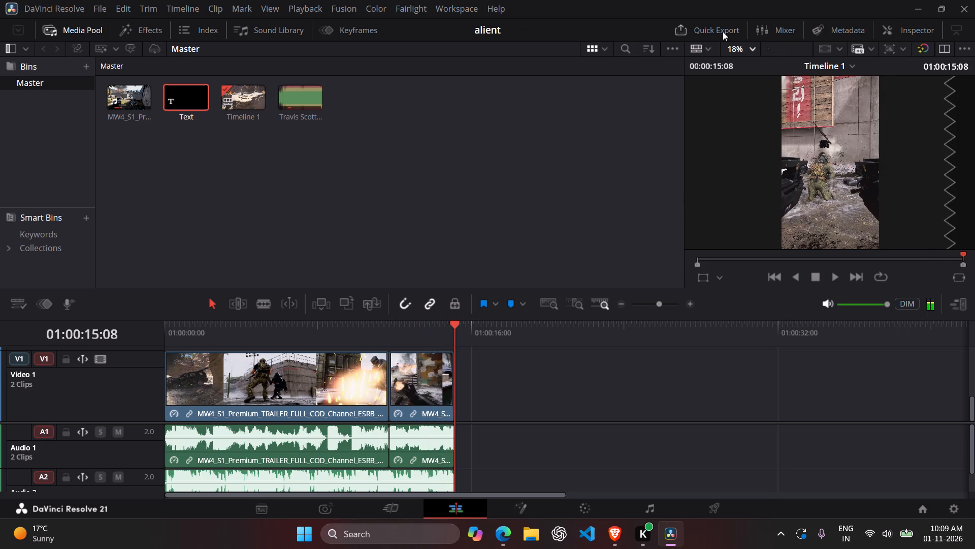
Quick-export the timeline into the "videos reddit" folder under the file name "vidaleint".
click(687, 26)
click(671, 376)
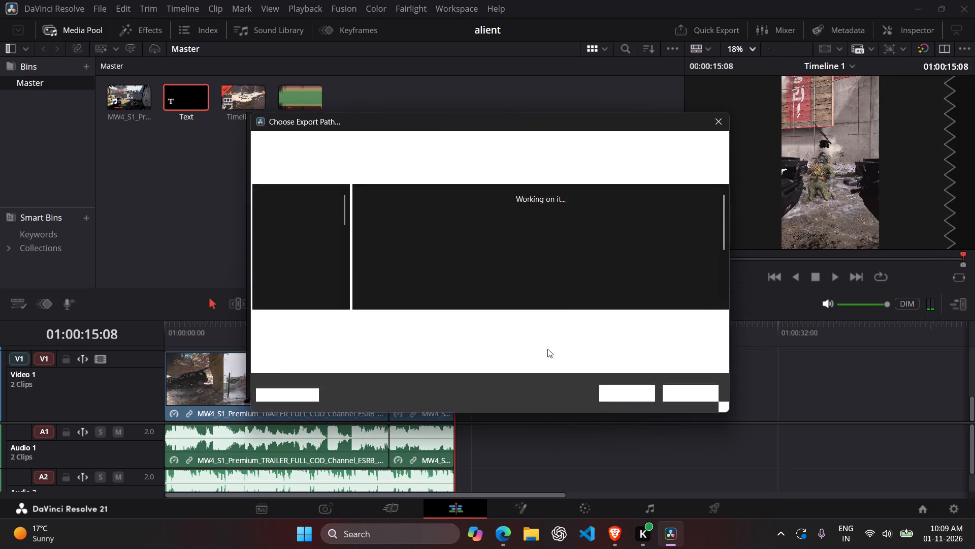
key(BackSpace)
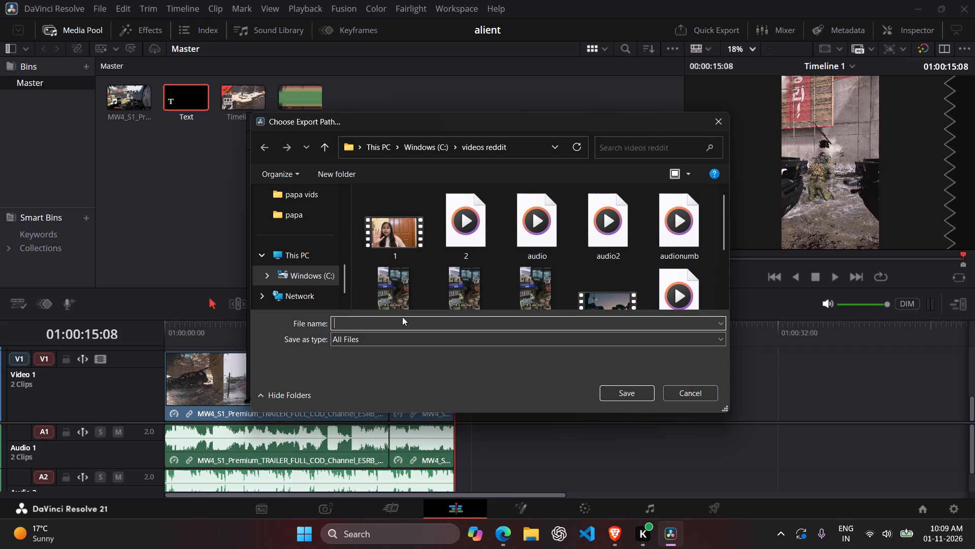
text(vidaleint)
key(Return)
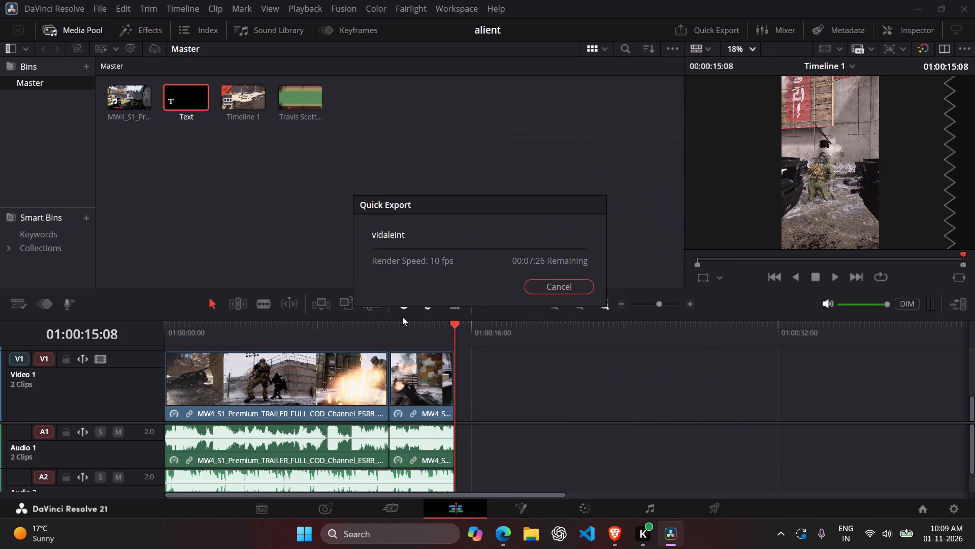